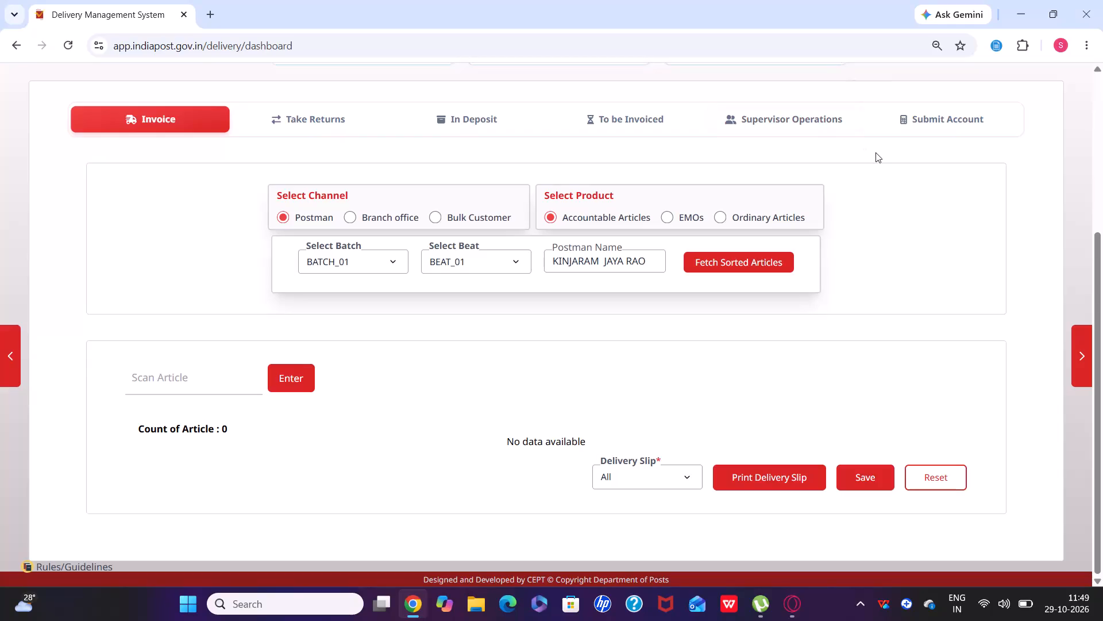
Check the counts of articles still to be invoiced in Delivery Management.
scroll(564, 184, "up", 2)
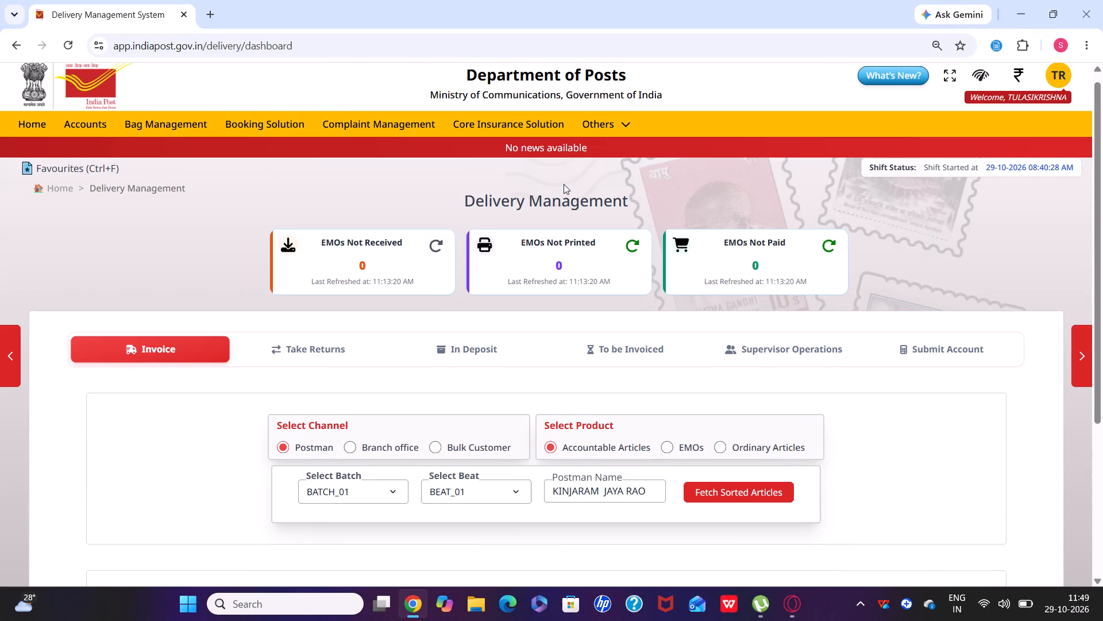
left_click(649, 354)
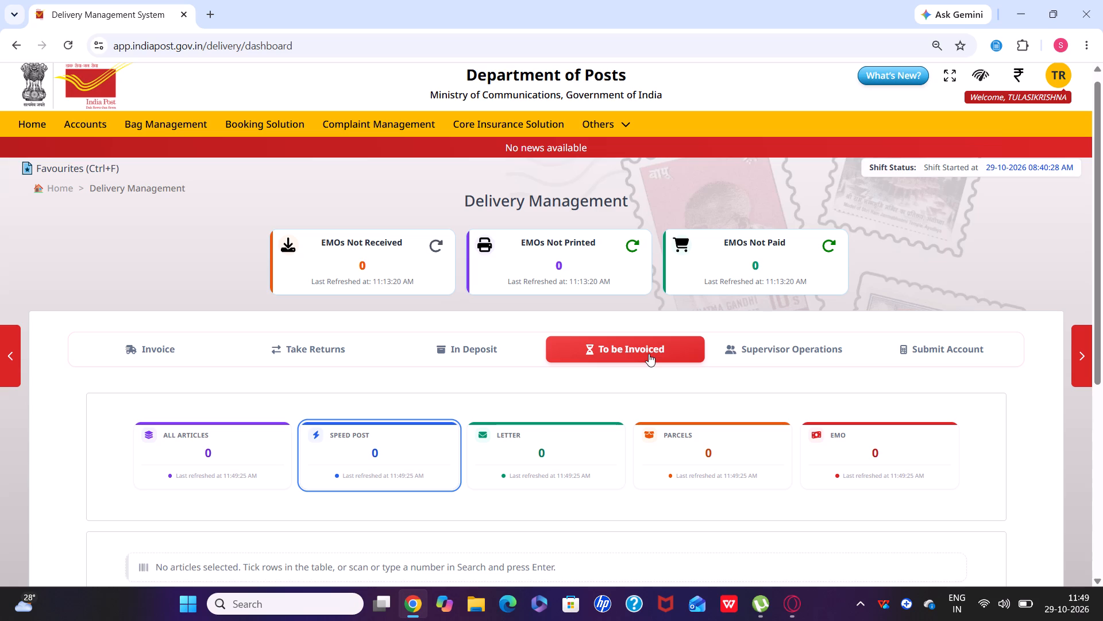
left_click(649, 354)
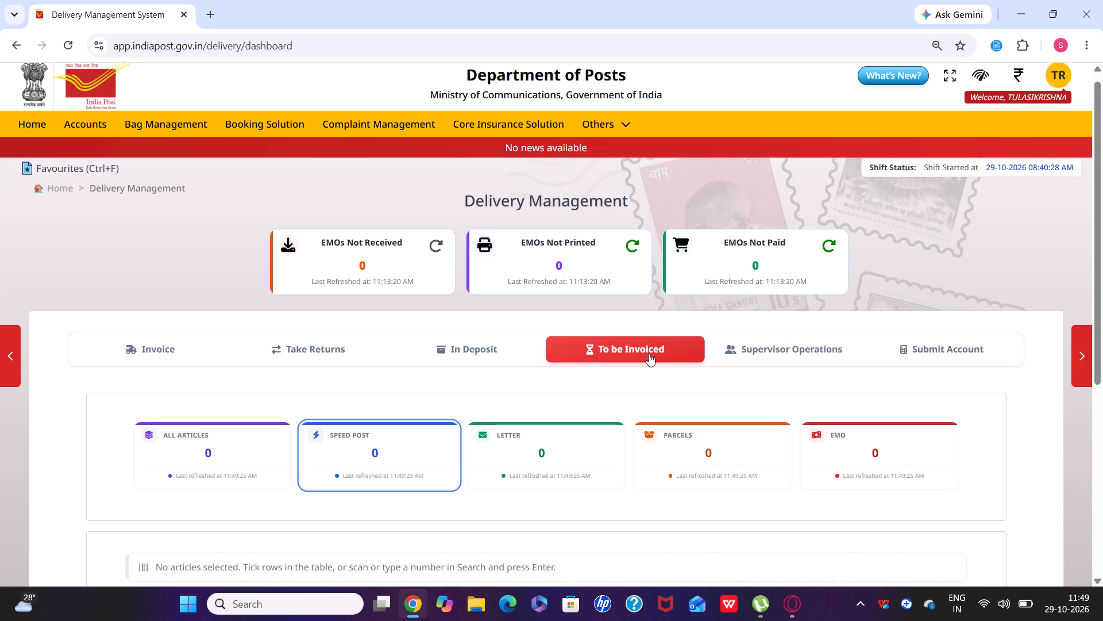
left_click(649, 354)
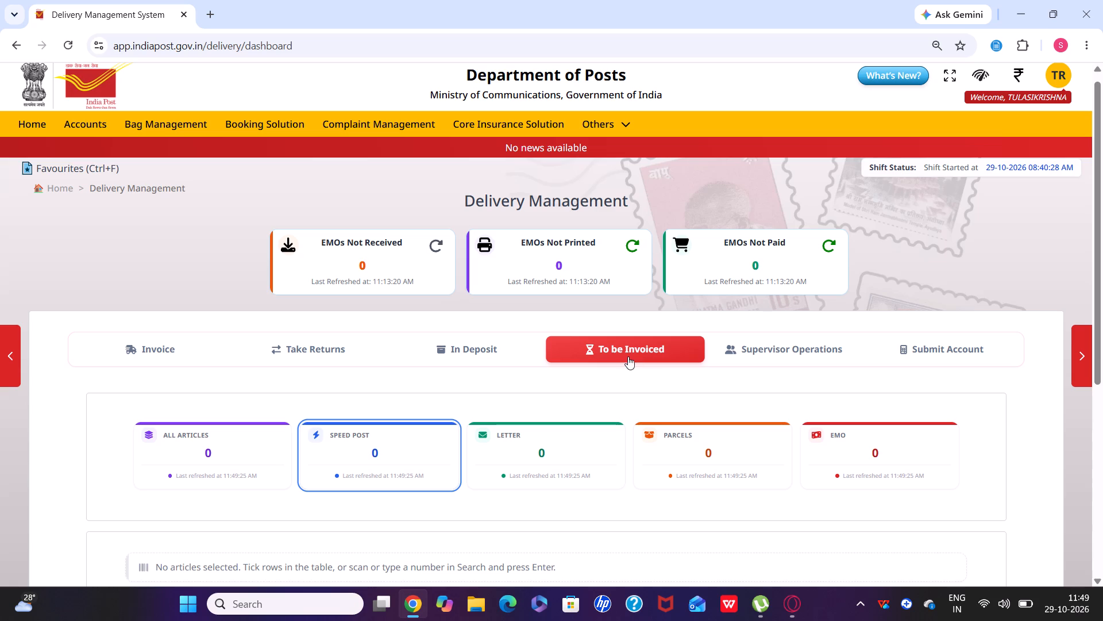
left_click(623, 354)
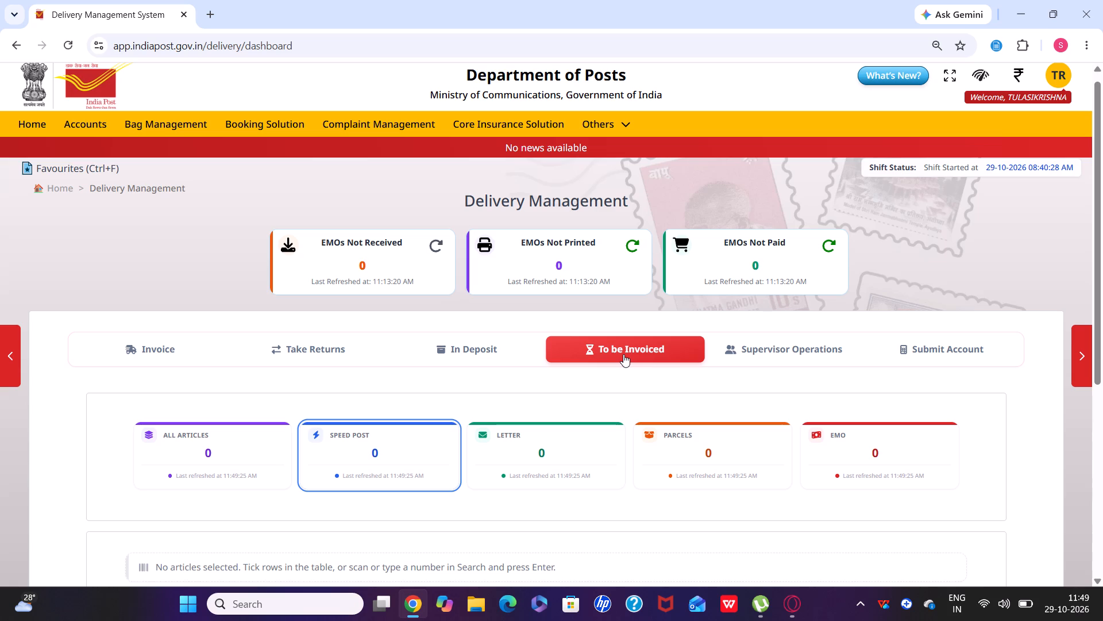
left_click(623, 354)
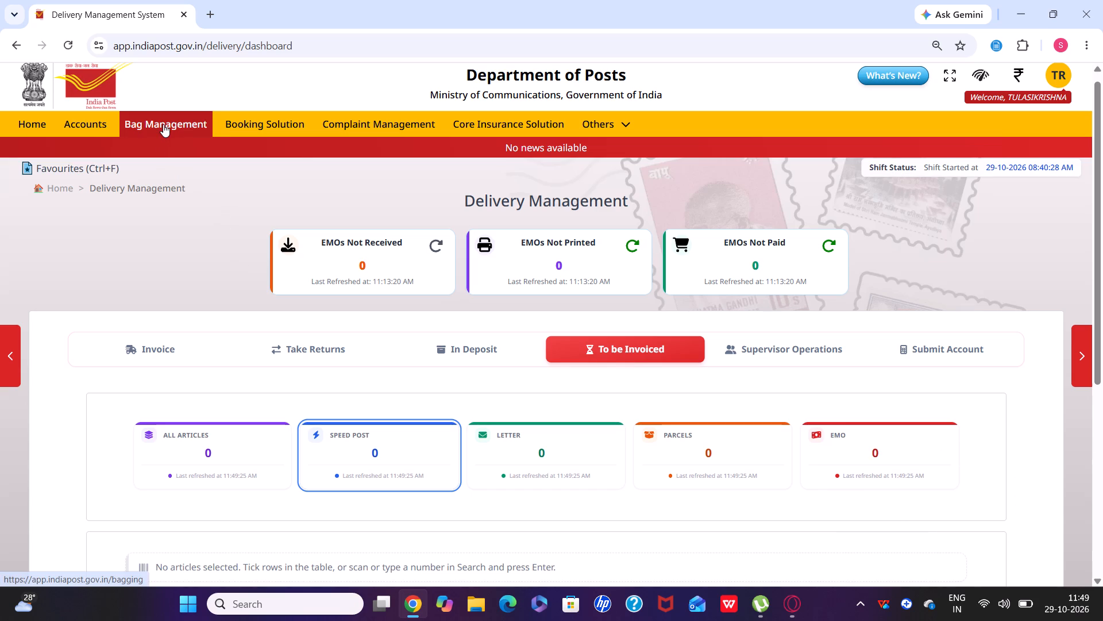
Open the BO Daily Account Verification page from the Accounts Verification section of Accounts.
left_click(104, 126)
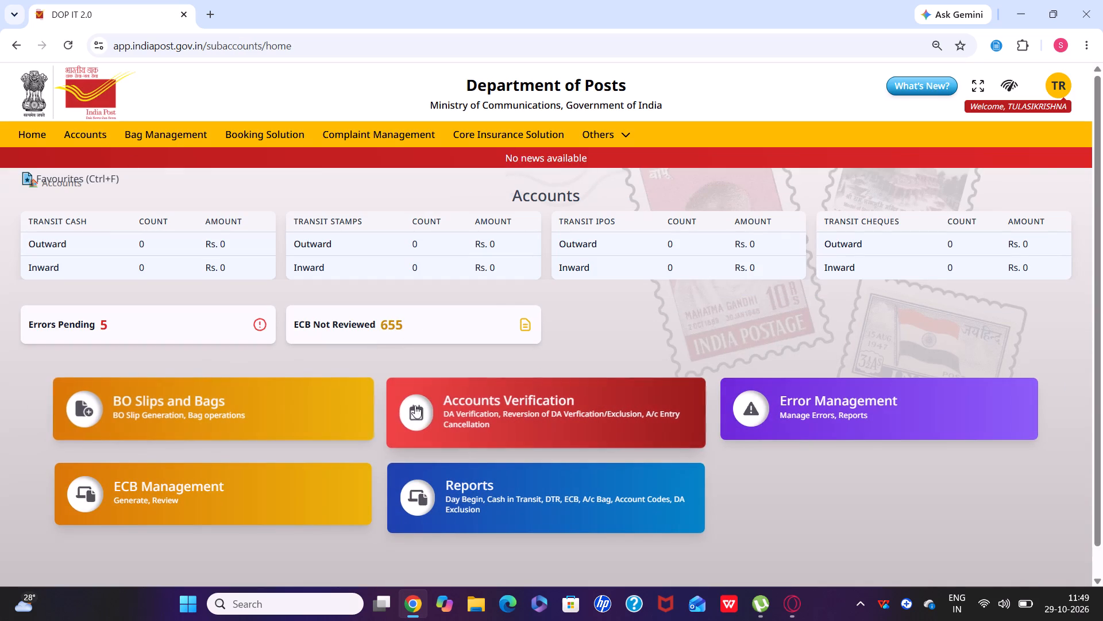
left_click(454, 401)
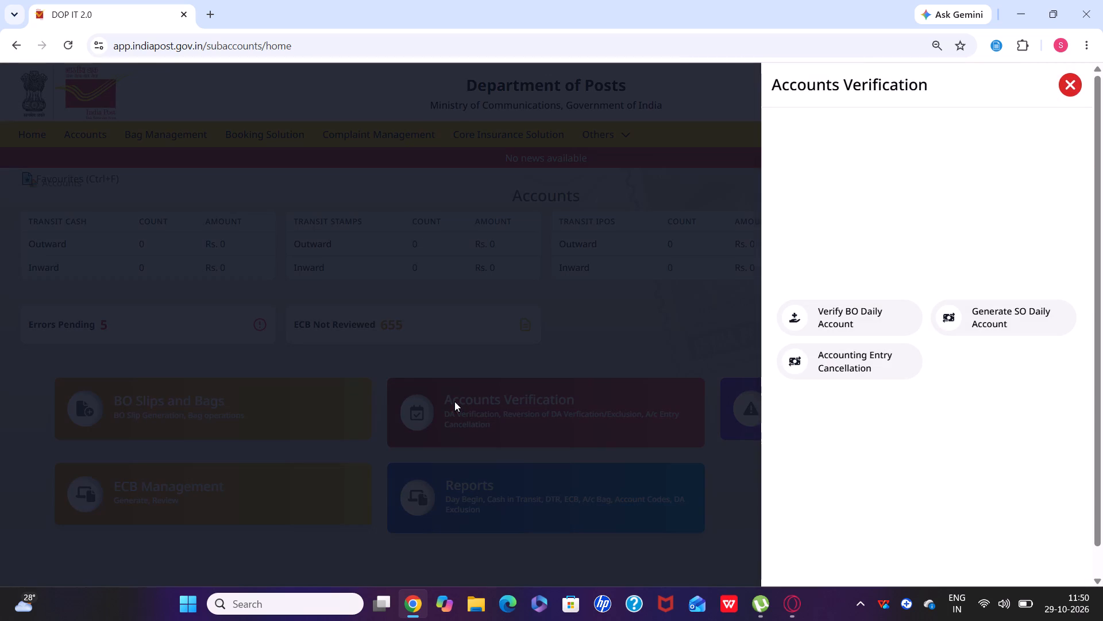
left_click(826, 319)
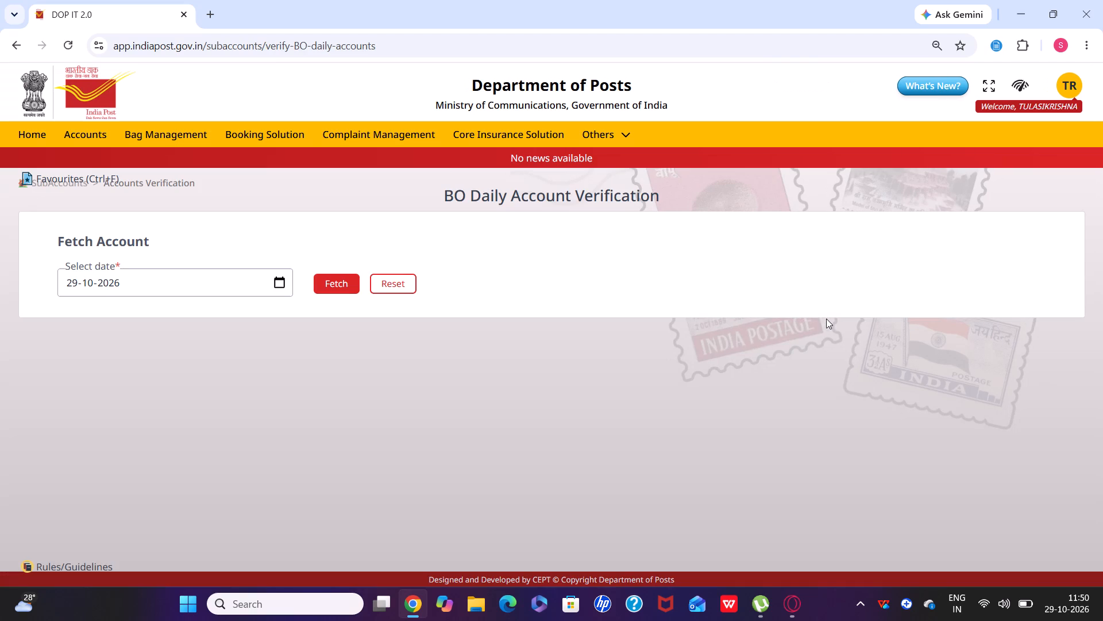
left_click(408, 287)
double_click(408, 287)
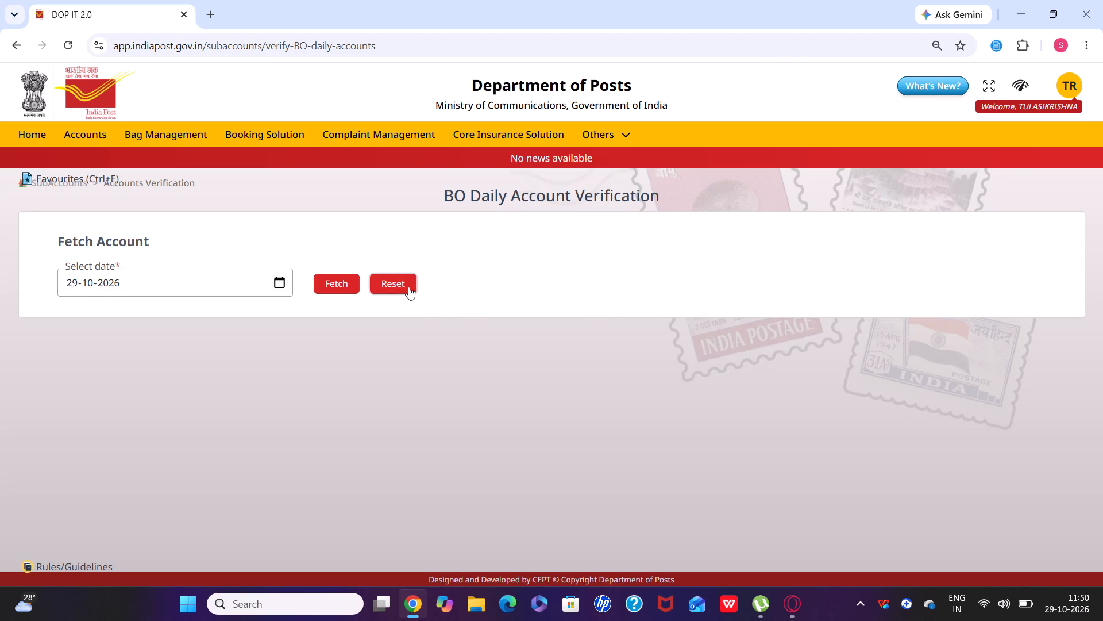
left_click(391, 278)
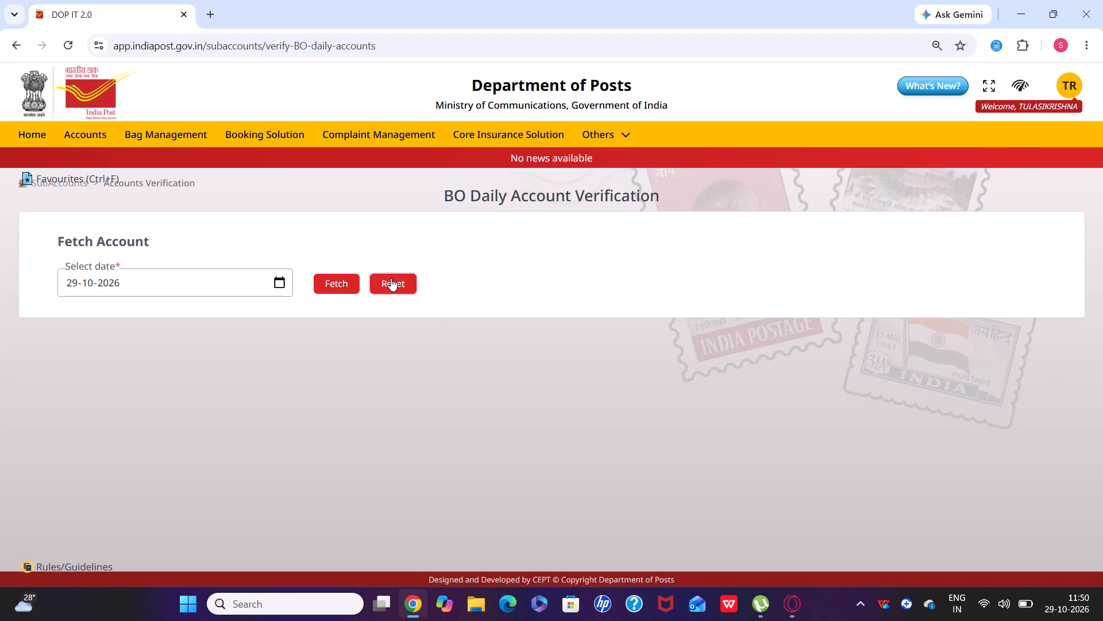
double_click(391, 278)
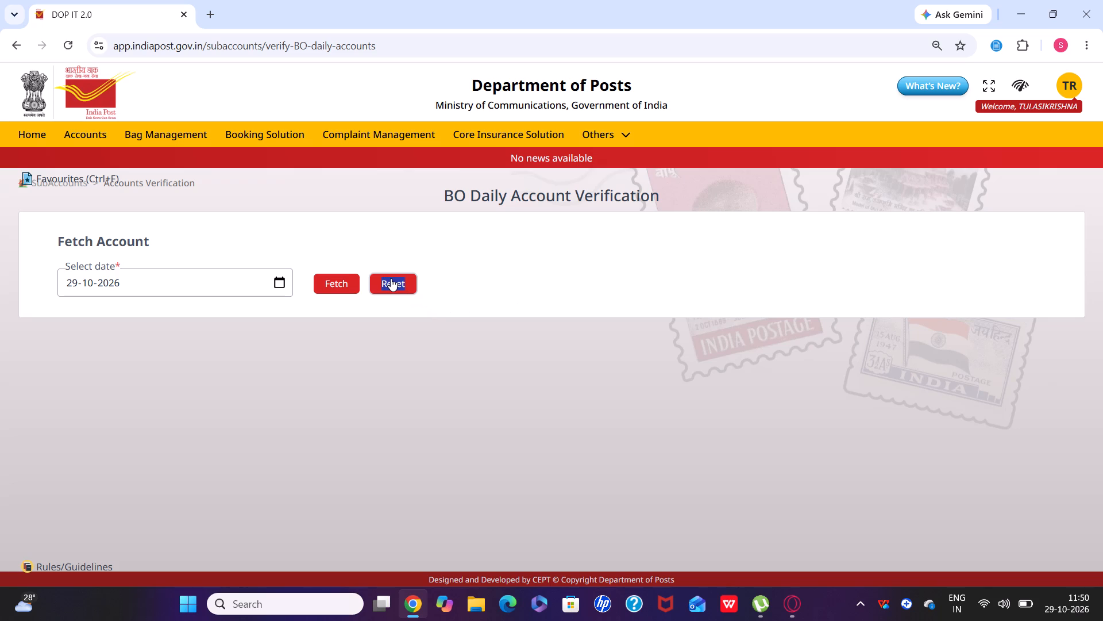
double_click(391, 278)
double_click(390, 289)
Fetch the branch office daily accounts for 28-10-2026.
left_click(286, 281)
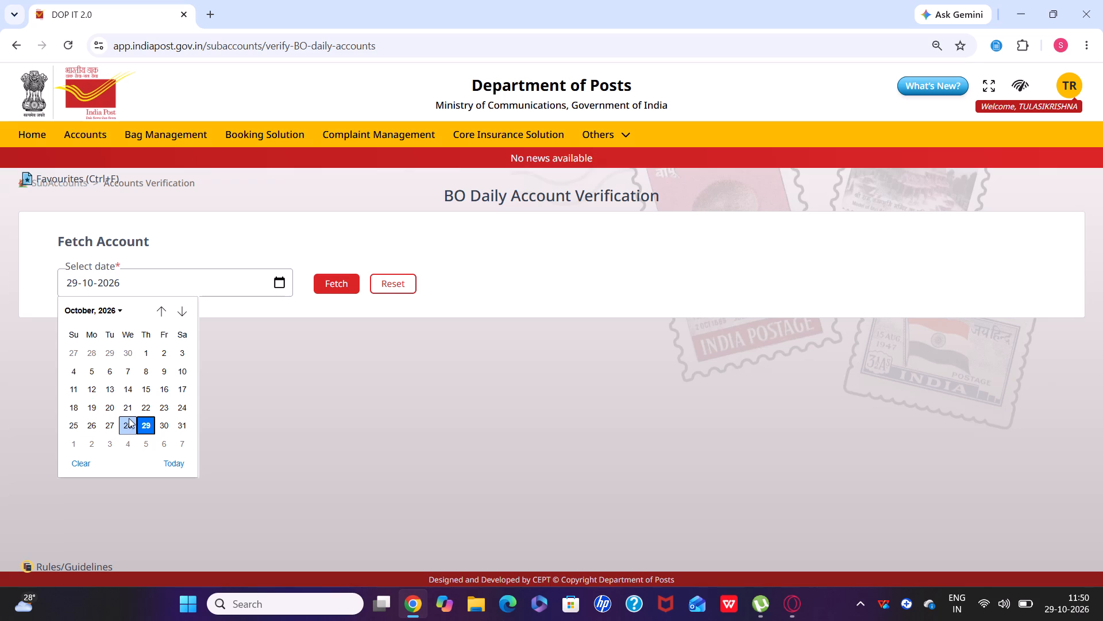
left_click(129, 427)
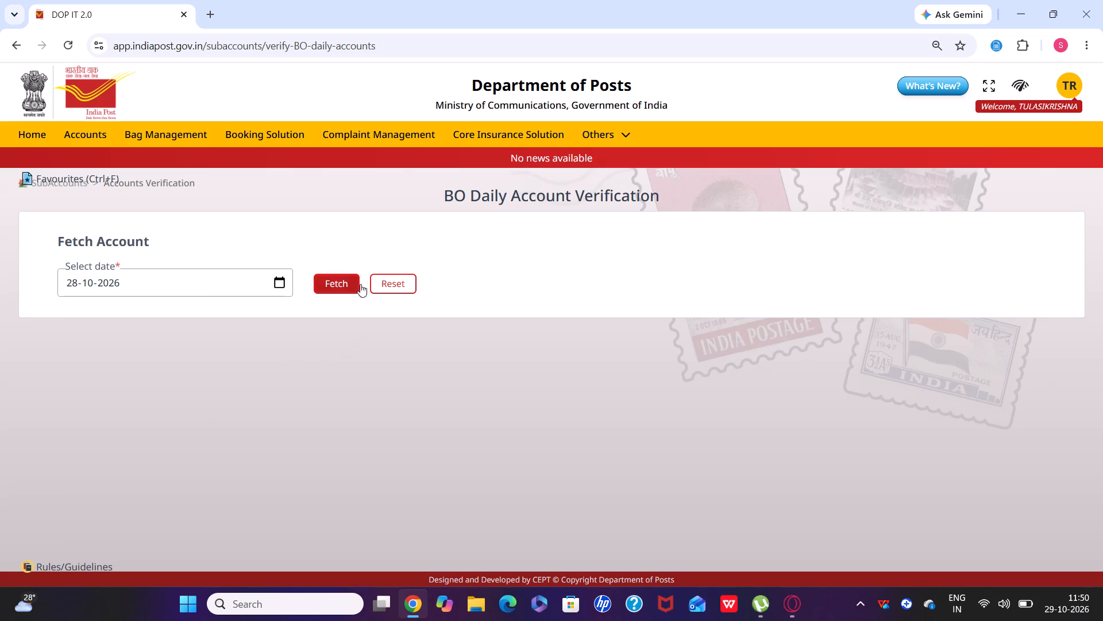
left_click(335, 282)
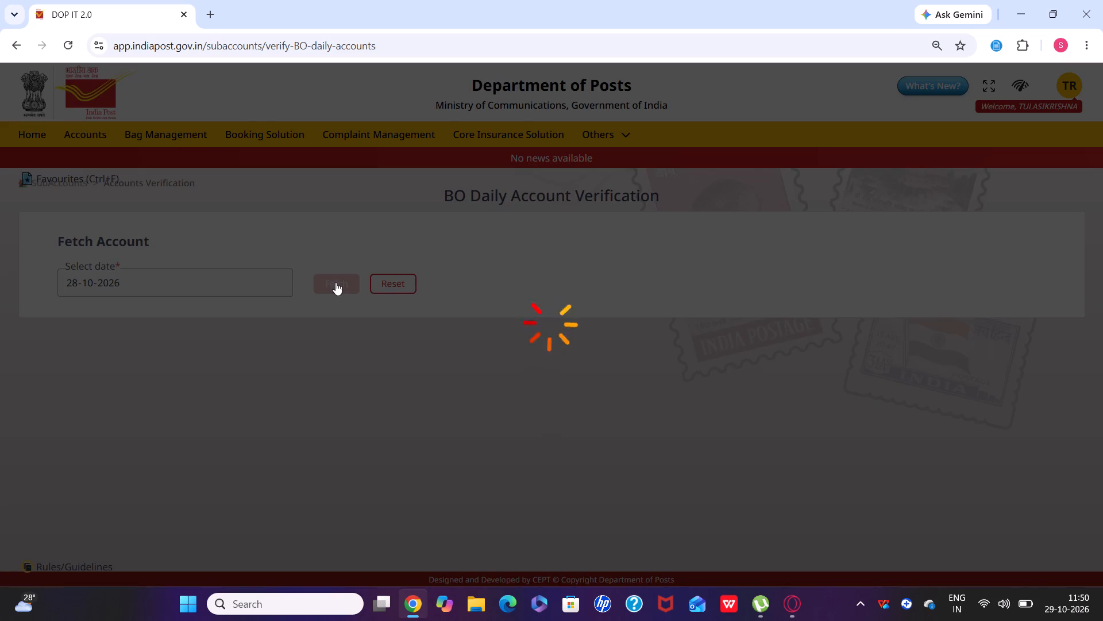
Verify the 28-10-2026 daily account of Amalakudiya BO and confirm the verification.
scroll(558, 393, "down", 3)
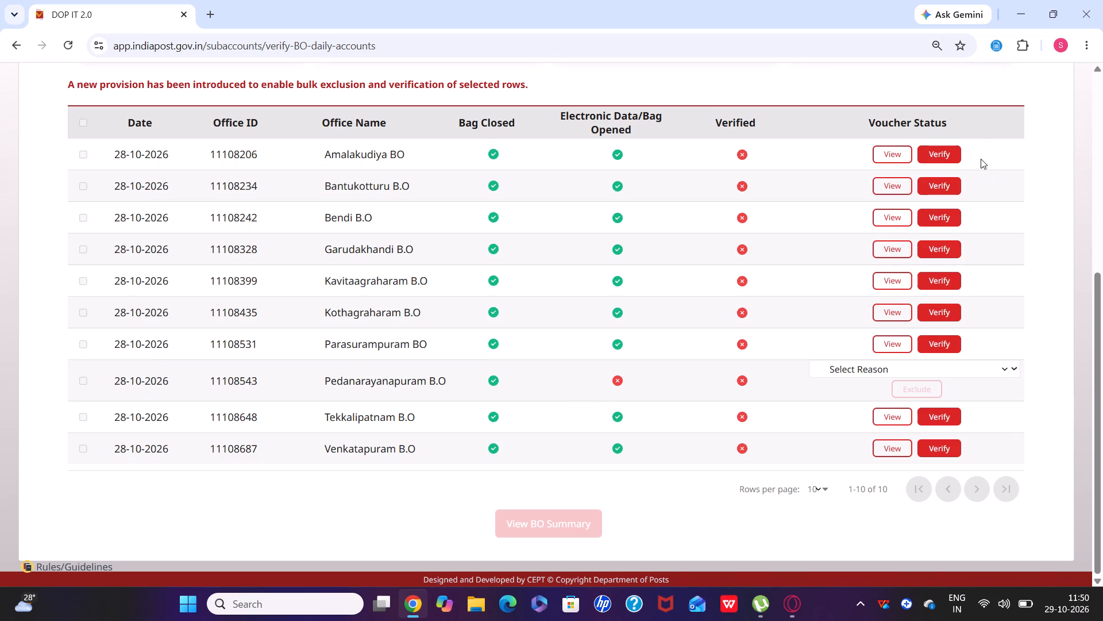
left_click(935, 148)
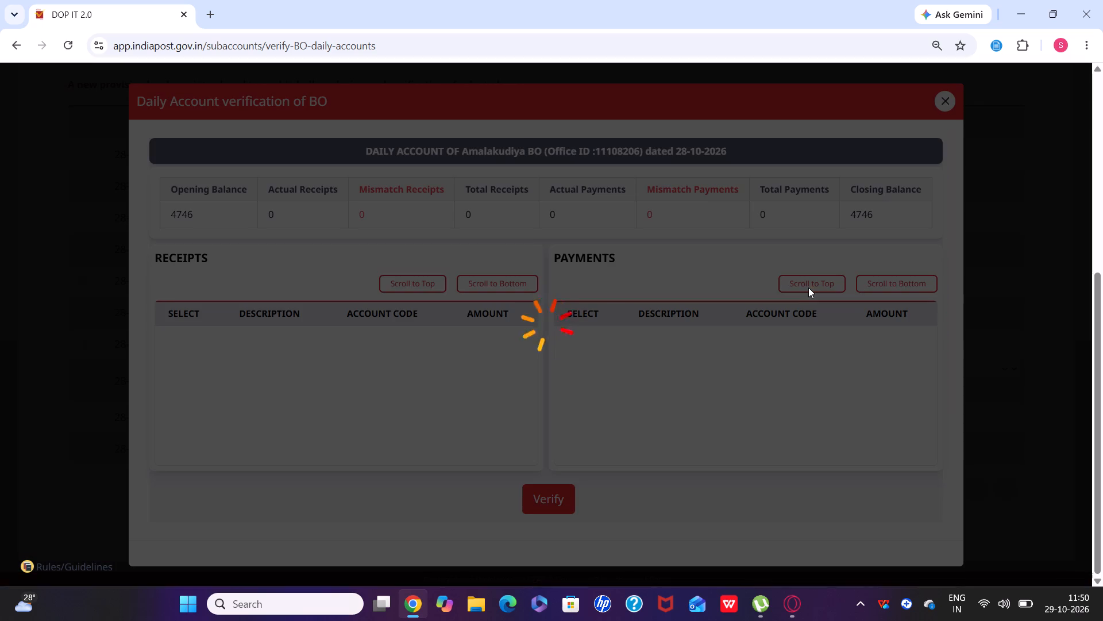
left_click(547, 497)
left_click(518, 348)
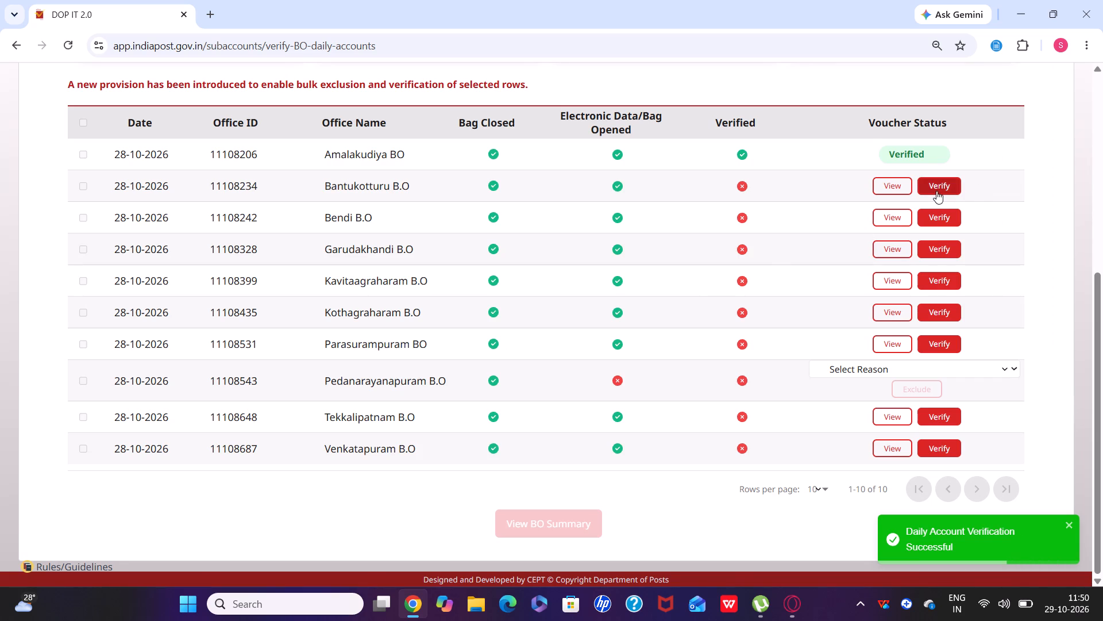
Verify the 28-10-2026 daily account of Bantukotturu B.O and confirm the verification.
left_click(936, 191)
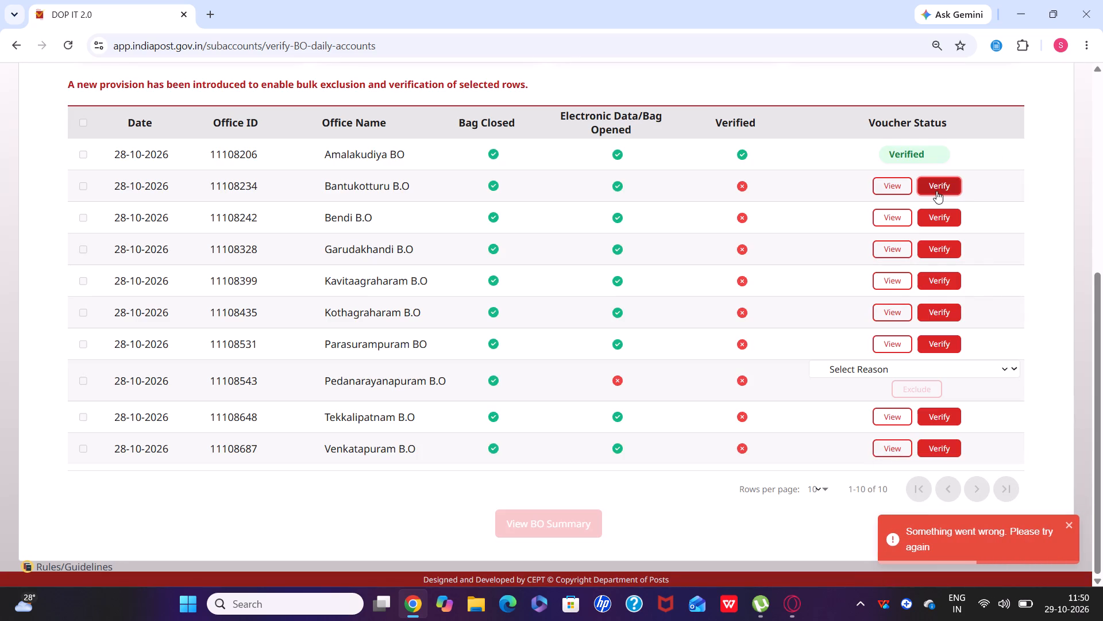
left_click(938, 185)
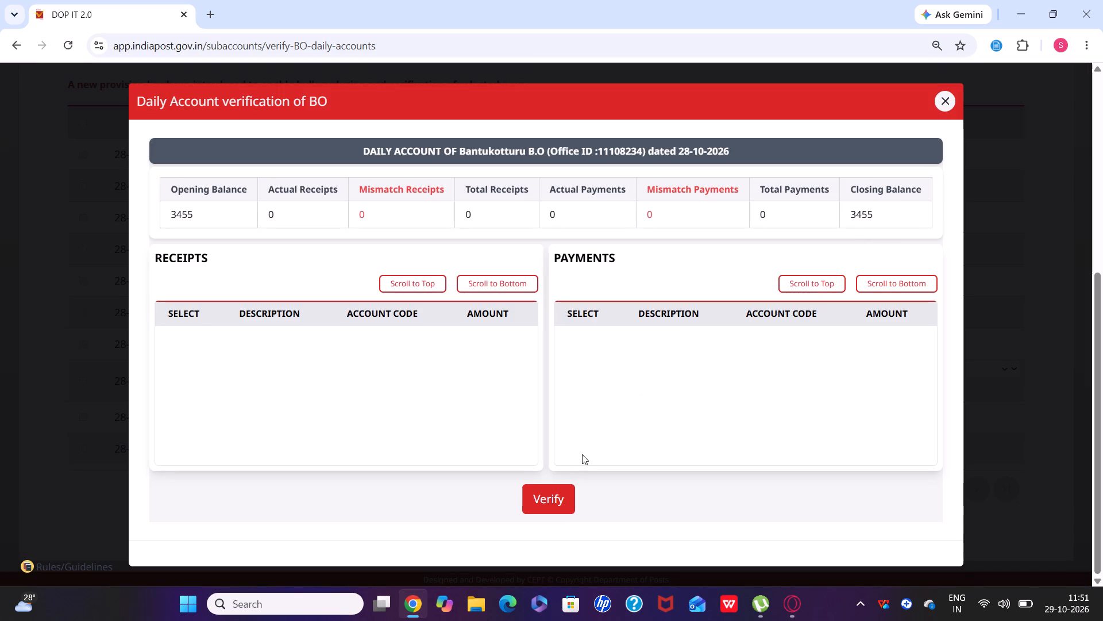
left_click(561, 498)
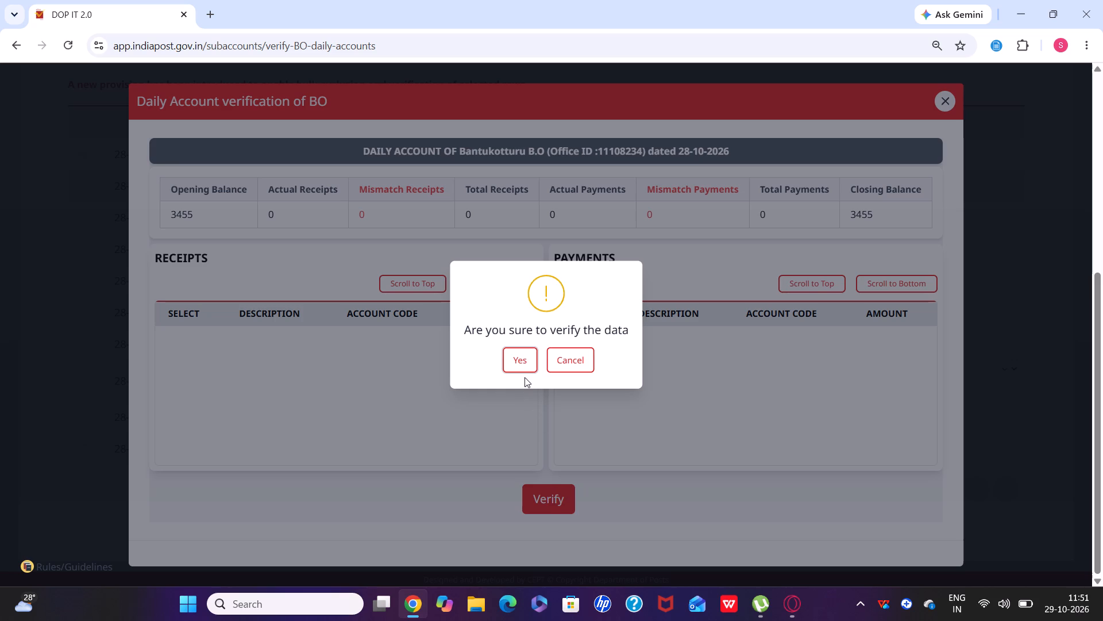
left_click(524, 371)
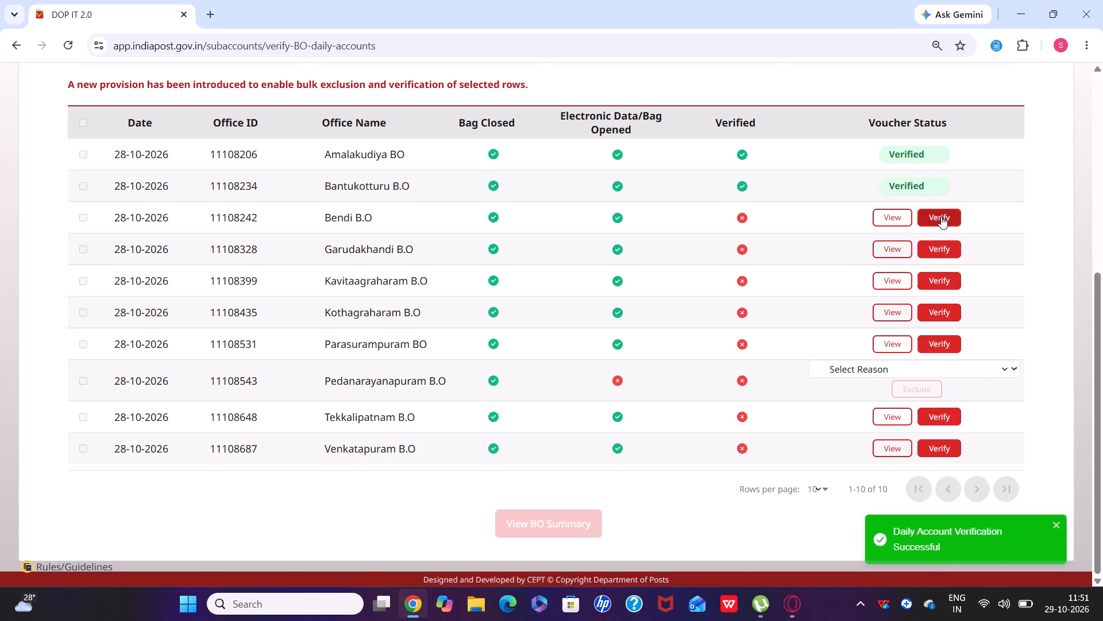
Verify the 28-10-2026 daily account of Bendi B.O and confirm the verification.
left_click(941, 216)
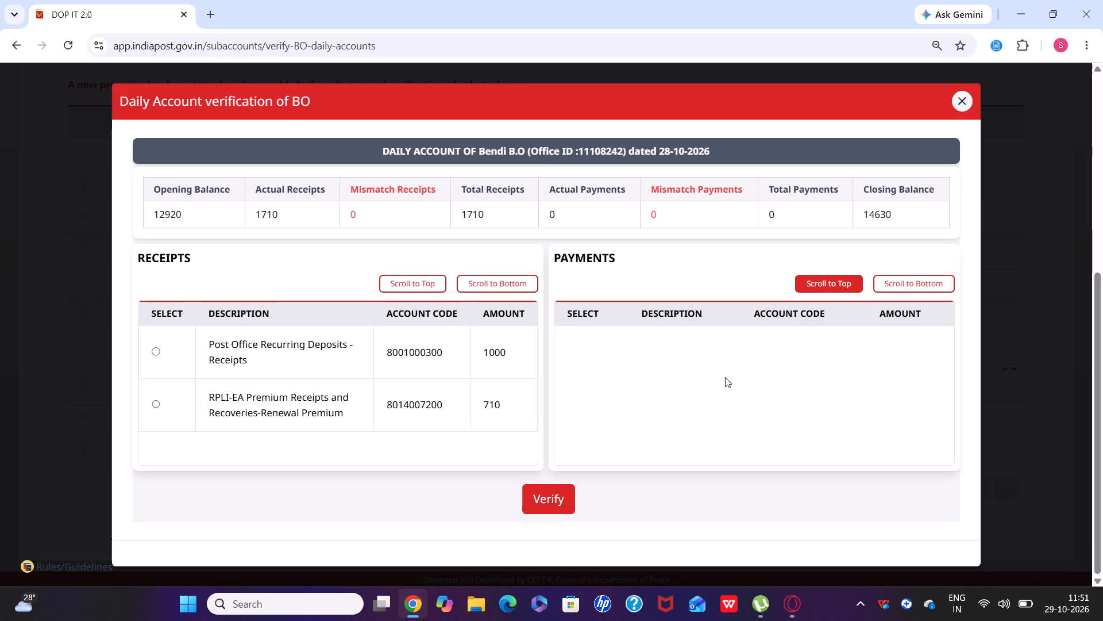
left_click(534, 492)
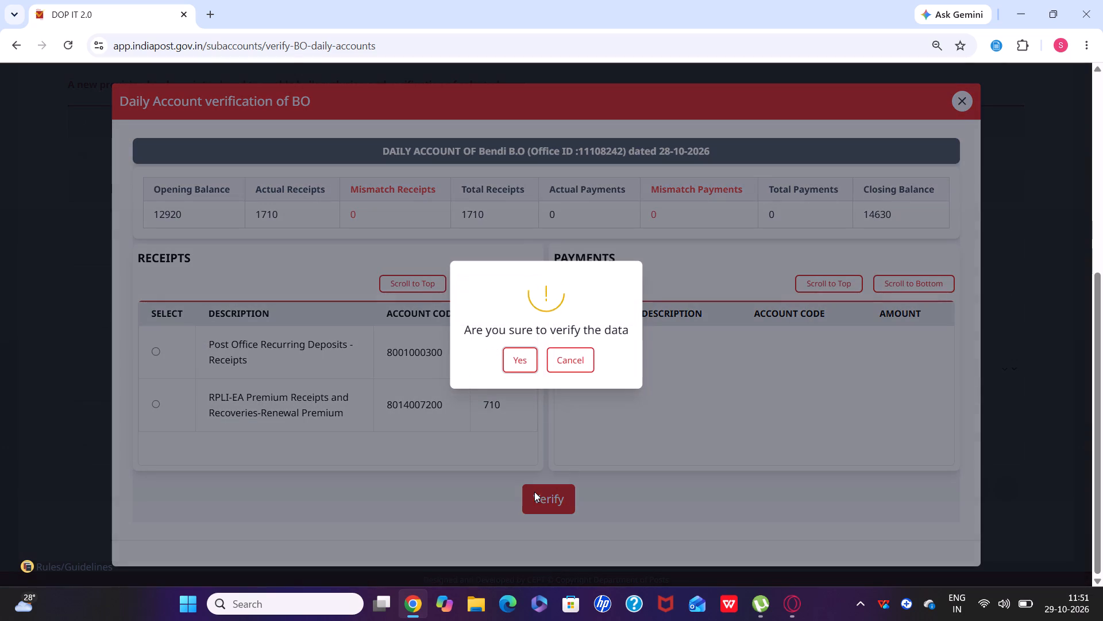
left_click(515, 371)
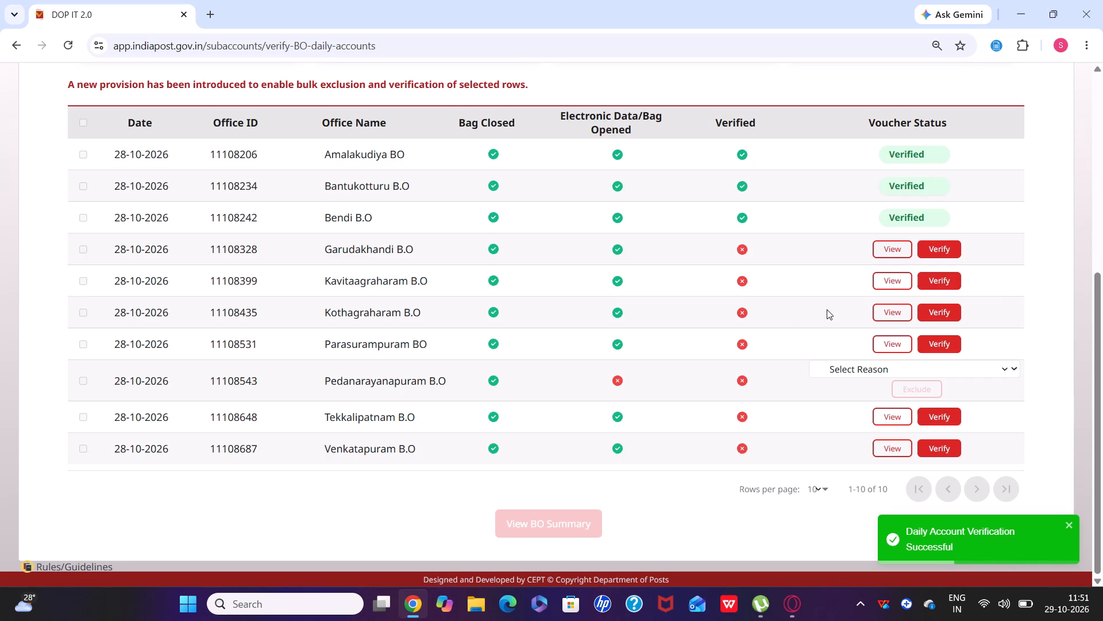
Verify the 28-10-2026 daily account of Garudakhandi B.O and confirm the verification.
left_click(943, 250)
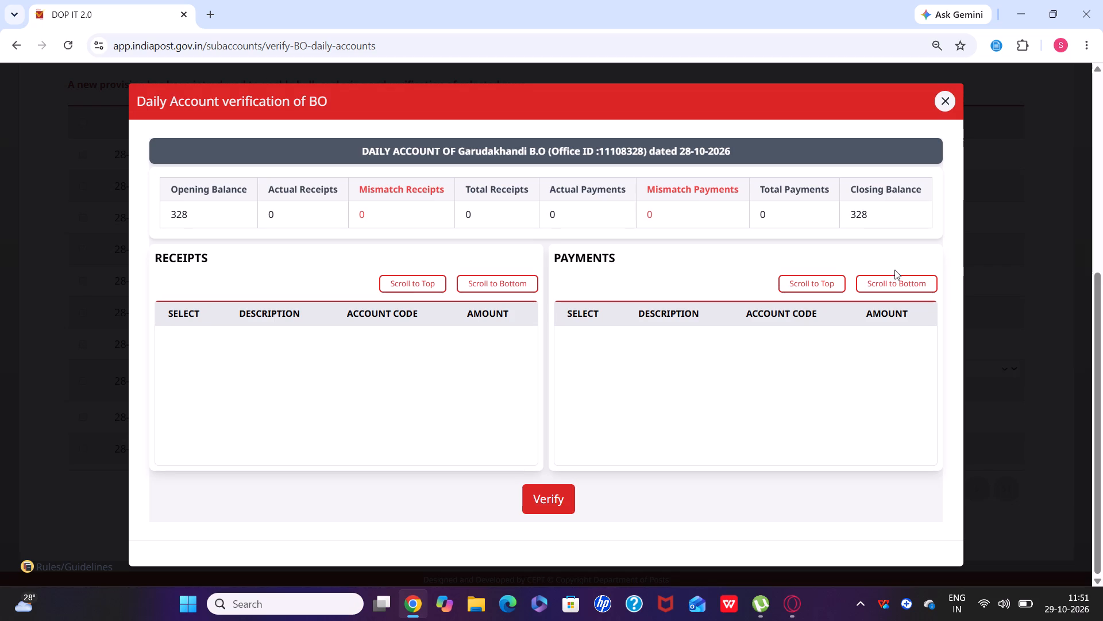
left_click(550, 497)
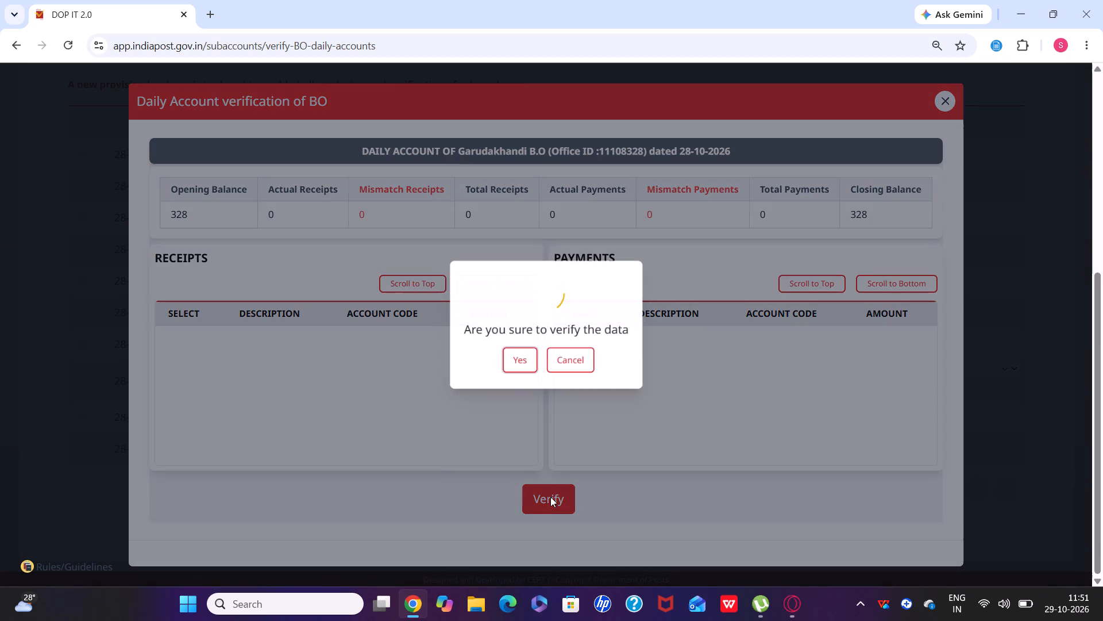
left_click(520, 361)
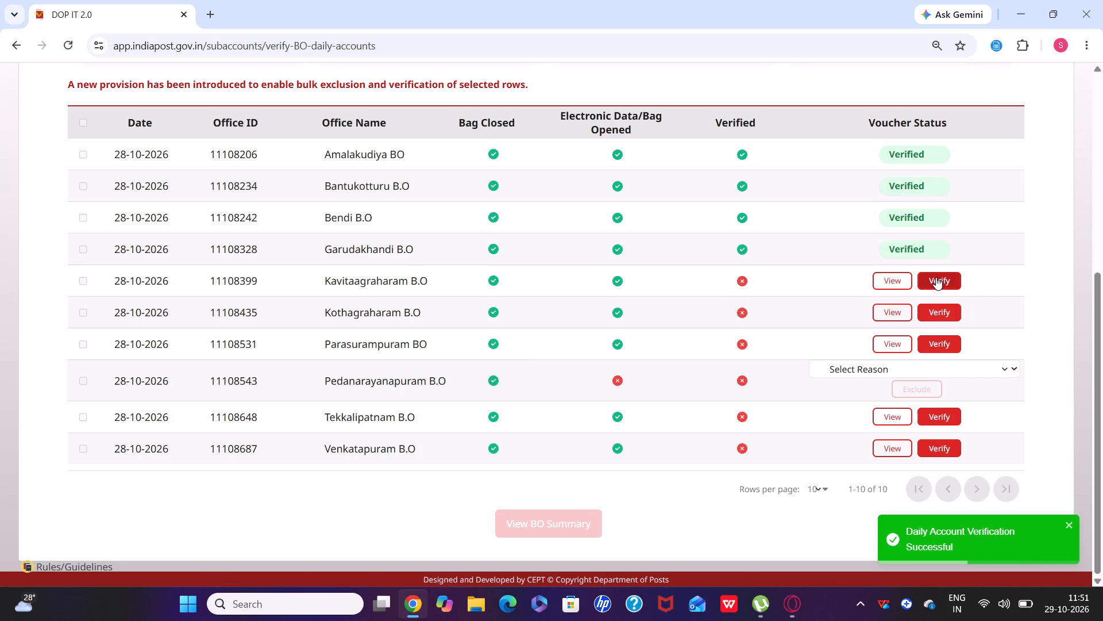
Verify the 28-10-2026 daily account of Kavitaagraharam B.O and confirm the verification.
left_click(936, 277)
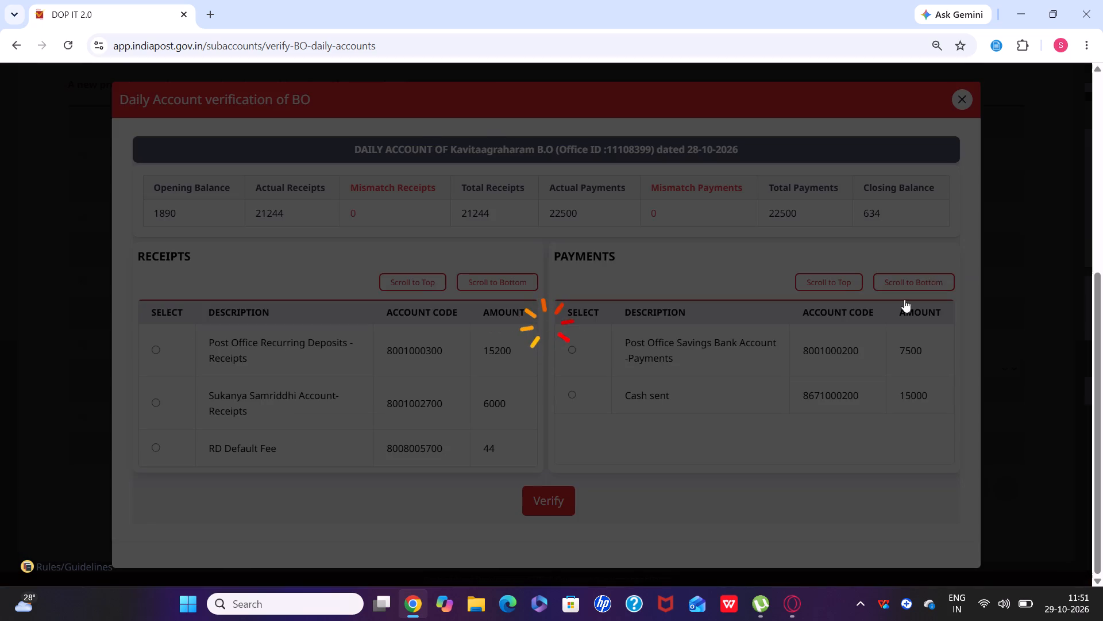
left_click(541, 504)
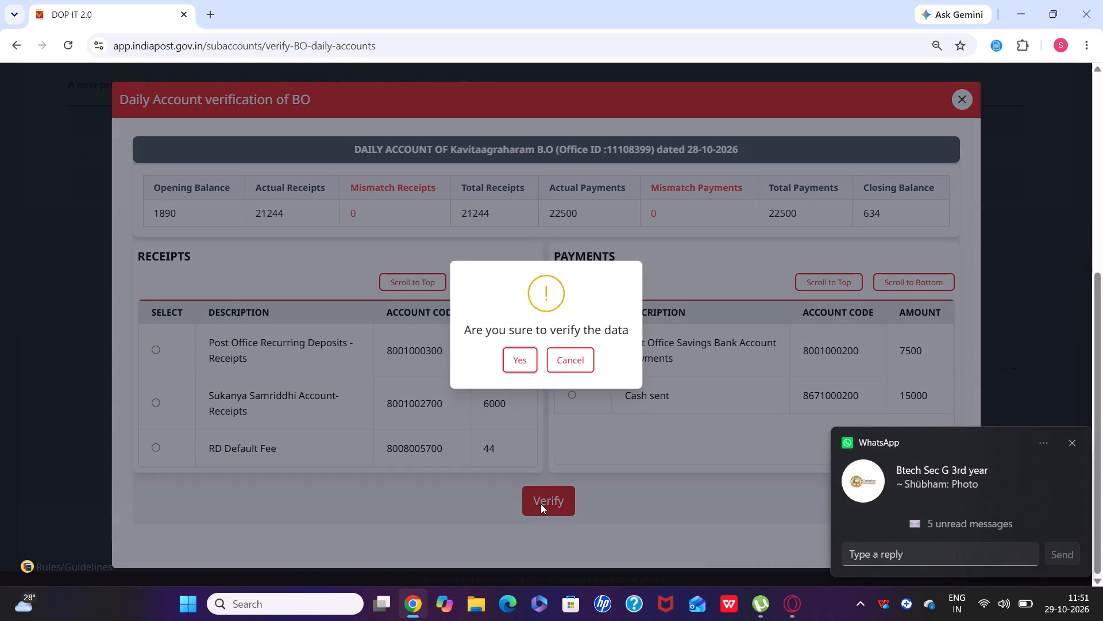
left_click(521, 360)
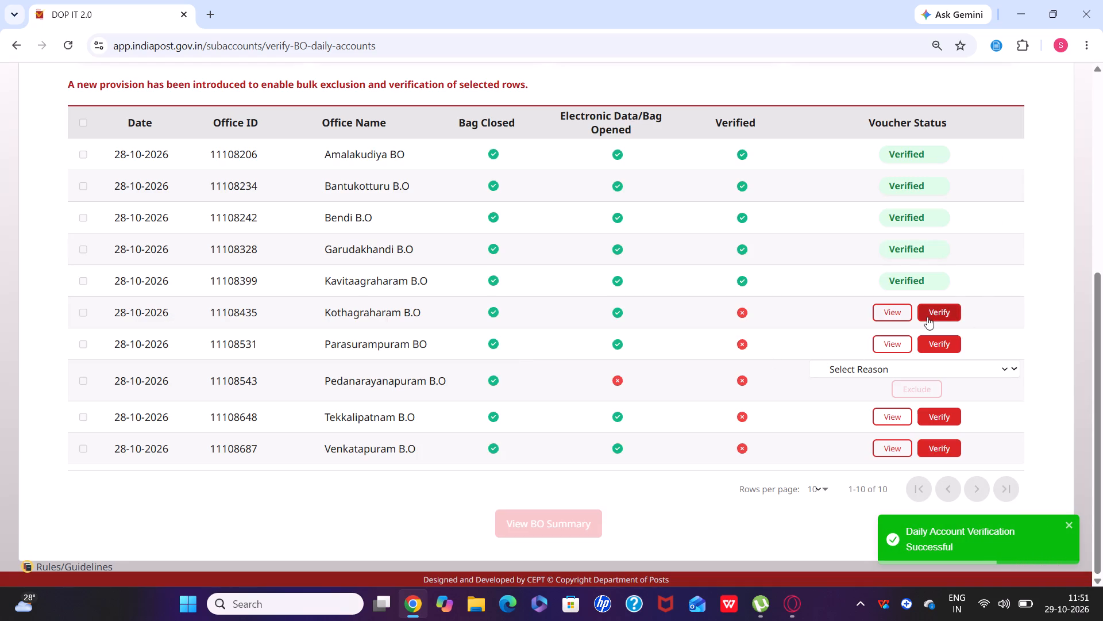
Verify the 28-10-2026 daily account of Kothagraharam B.O and confirm the verification.
left_click(924, 316)
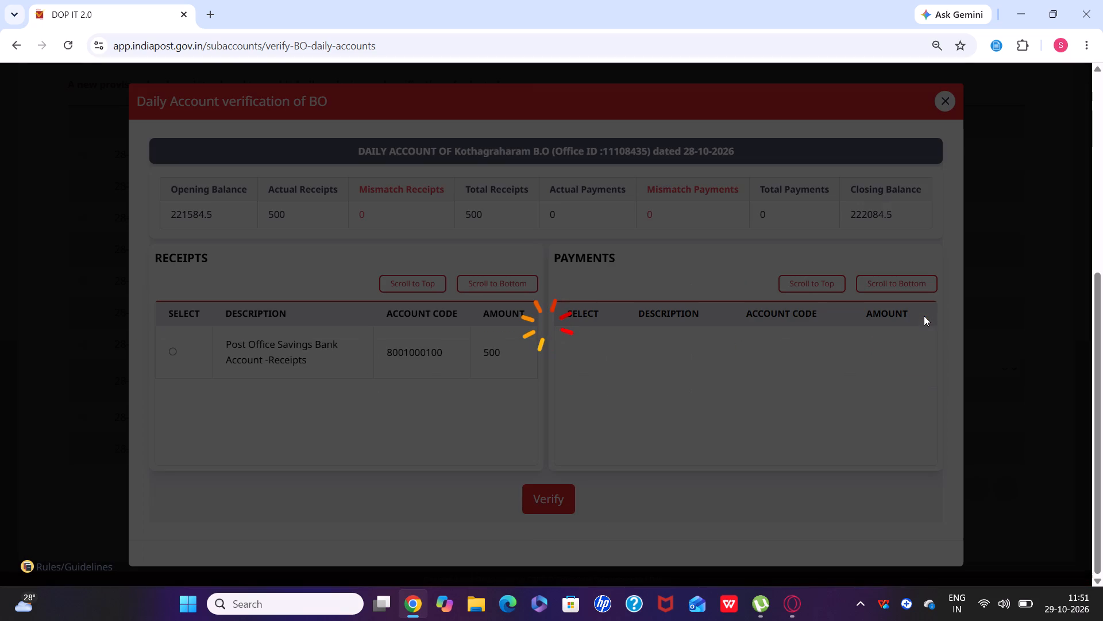
left_click(549, 497)
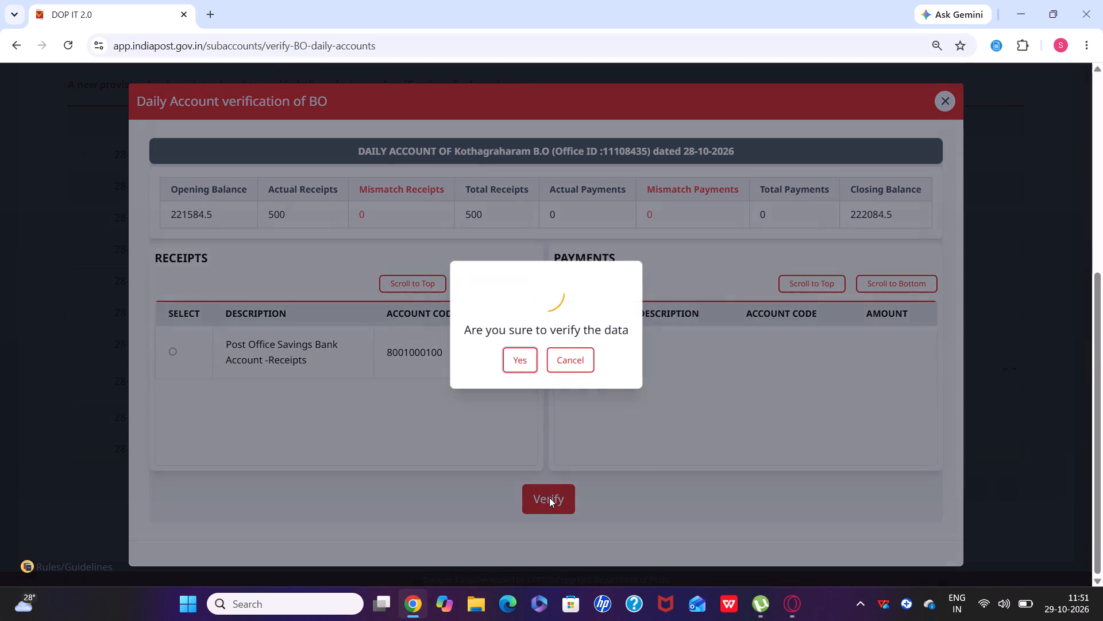
left_click(524, 359)
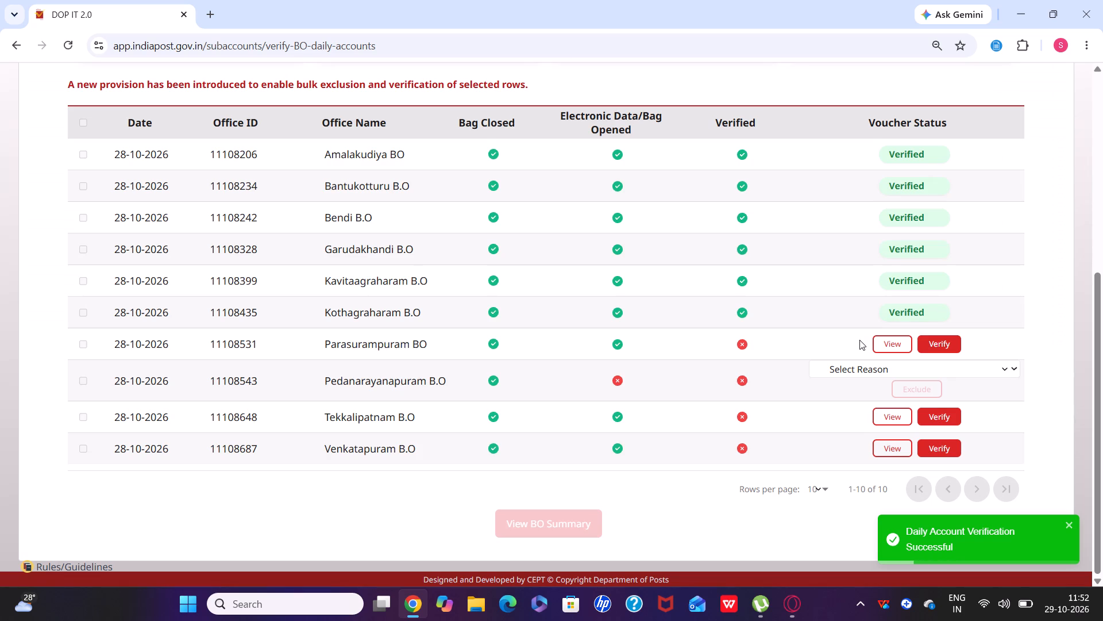
Verify the 28-10-2026 daily account of Parasurampuram BO and confirm the verification.
left_click(930, 342)
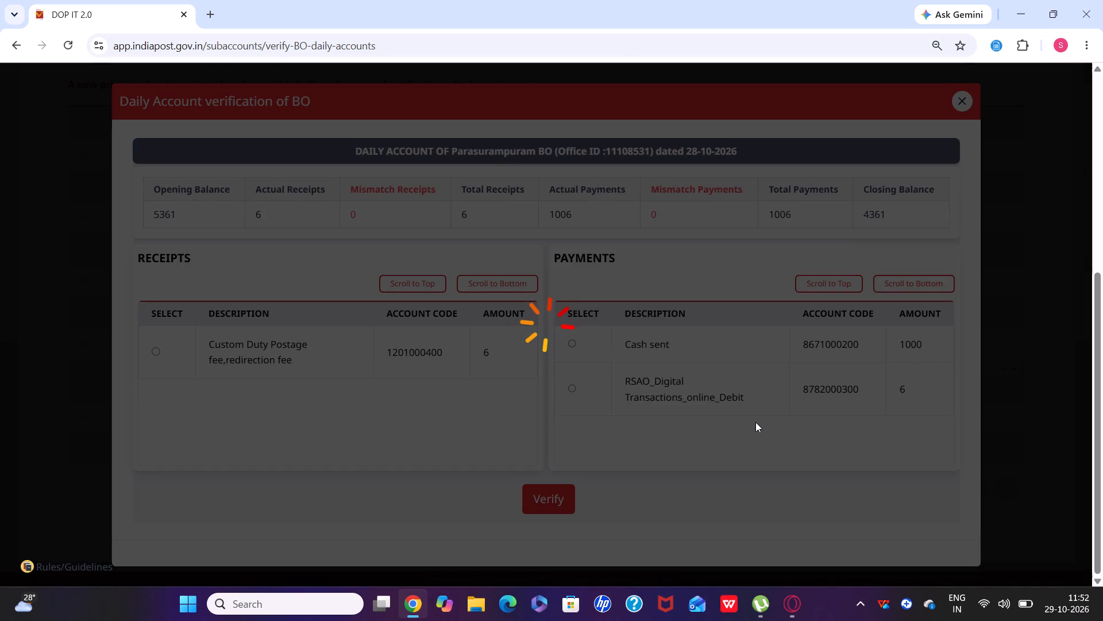
left_click(543, 498)
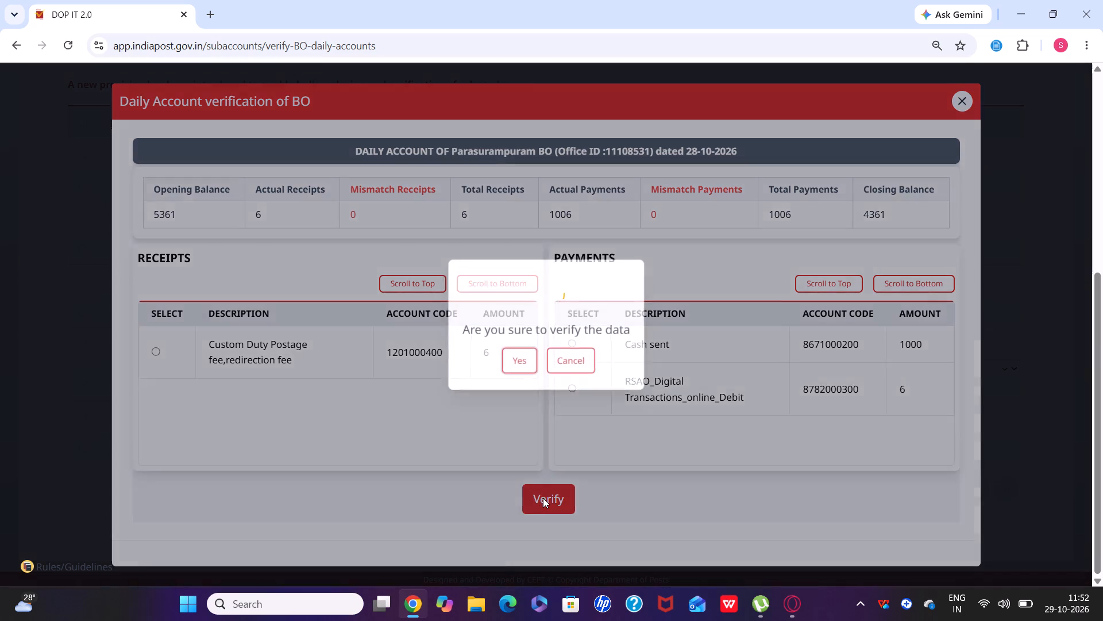
left_click(527, 362)
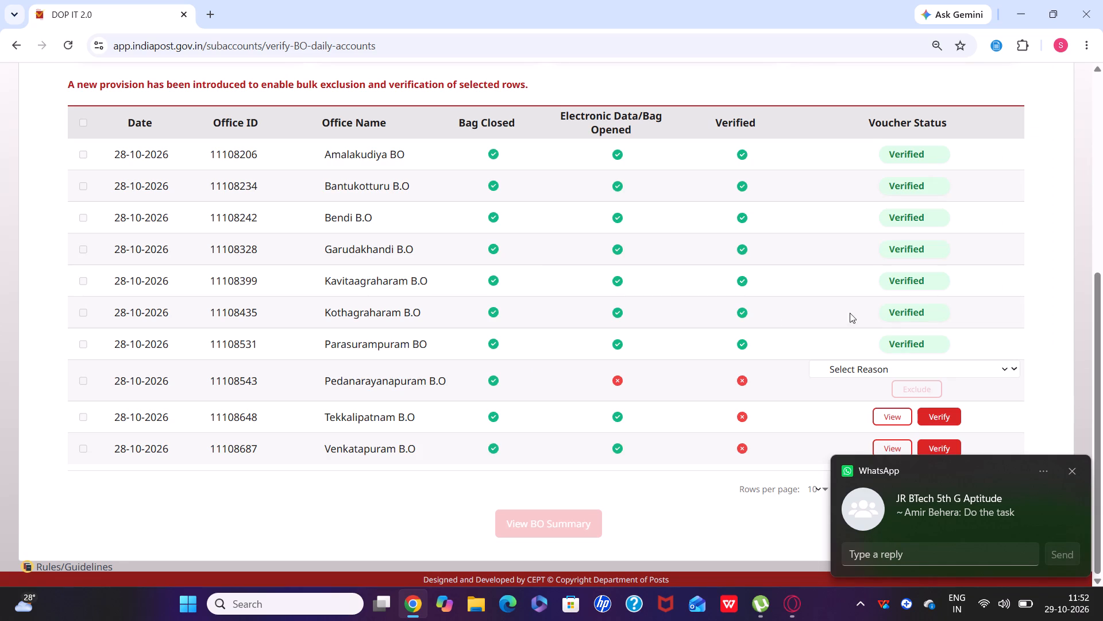
Verify the 28-10-2026 daily account of Tekkalipatnam B.O and confirm the verification.
left_click(940, 412)
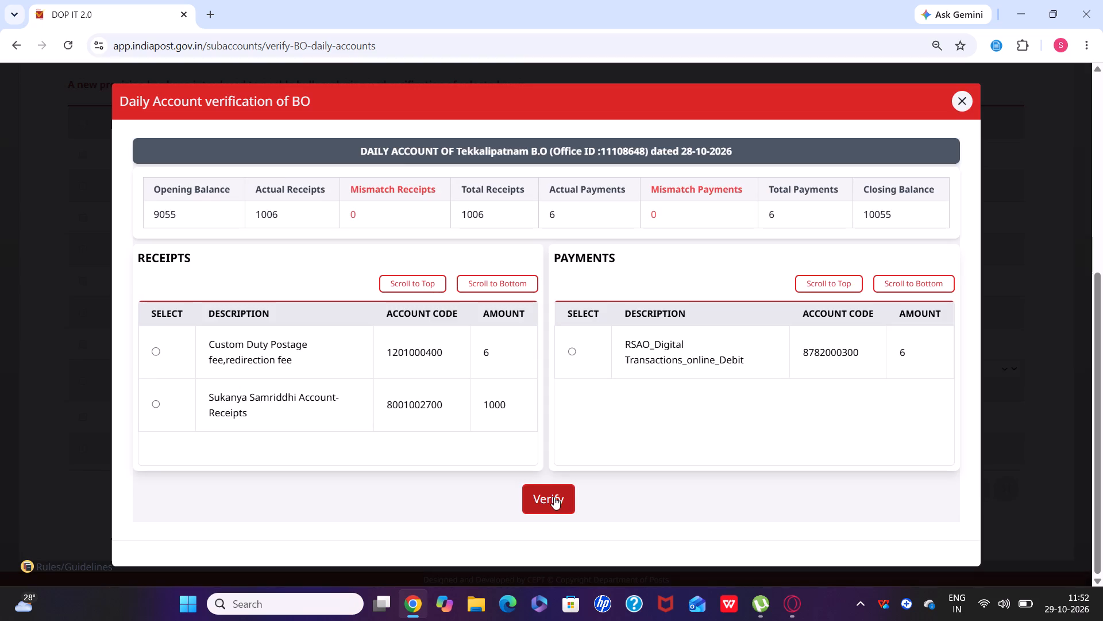
left_click(554, 497)
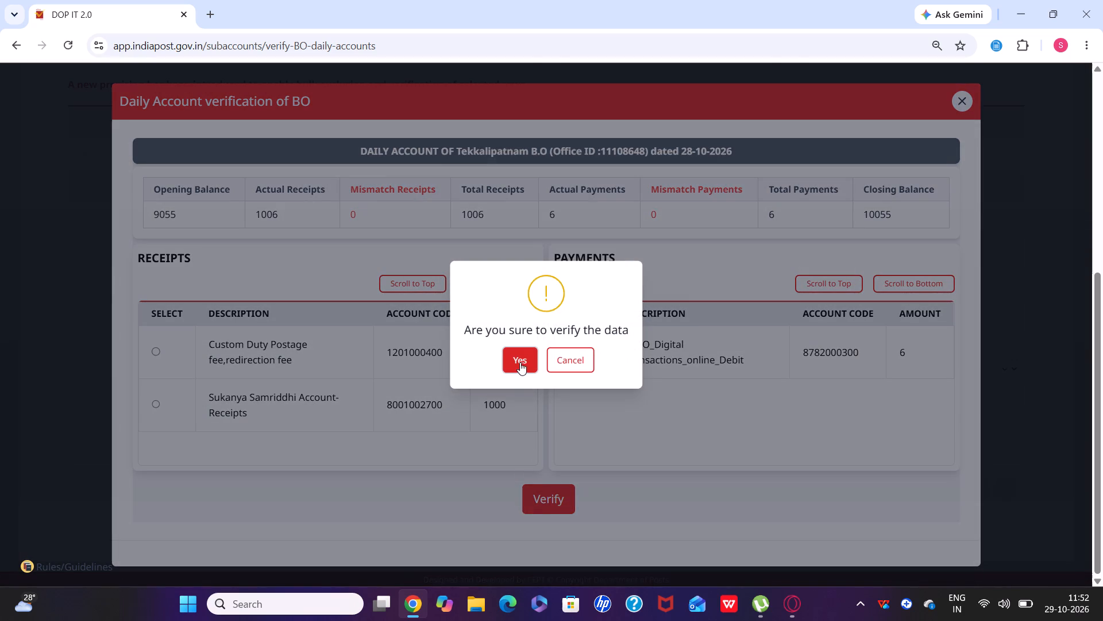
left_click(520, 362)
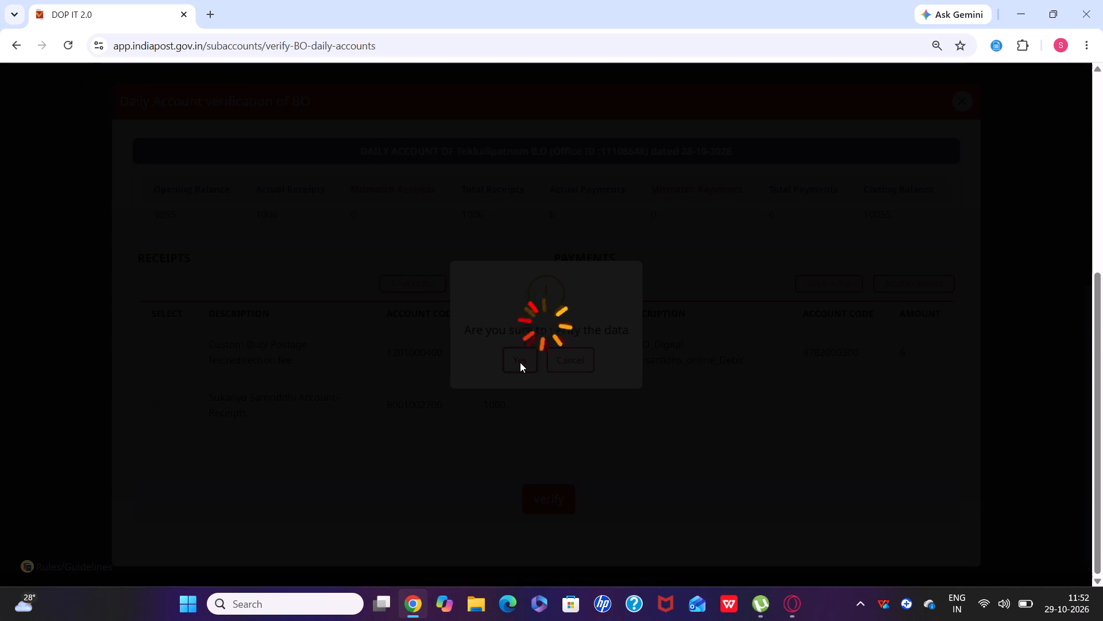
Verify the 28-10-2026 daily account of Venkatapuram B.O and confirm the verification.
left_click(945, 449)
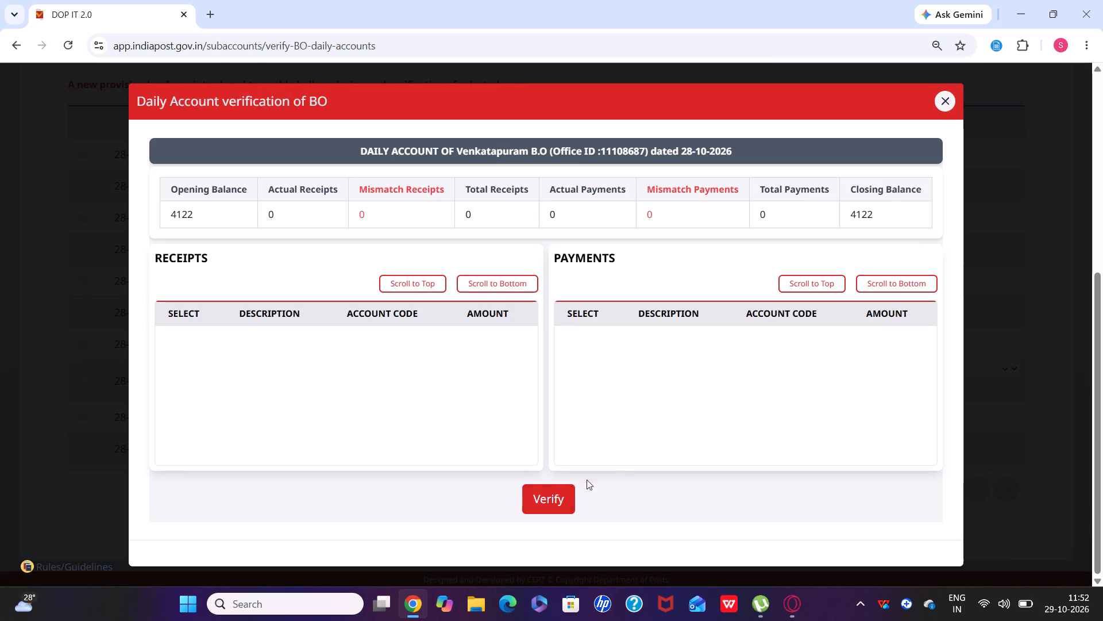
left_click(542, 493)
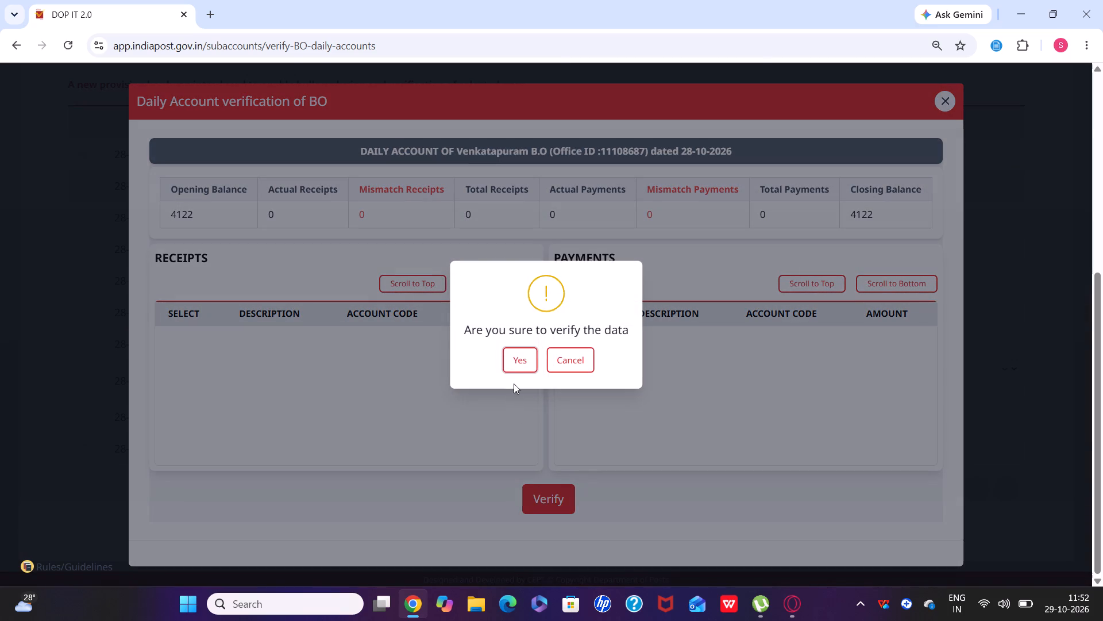
left_click(522, 366)
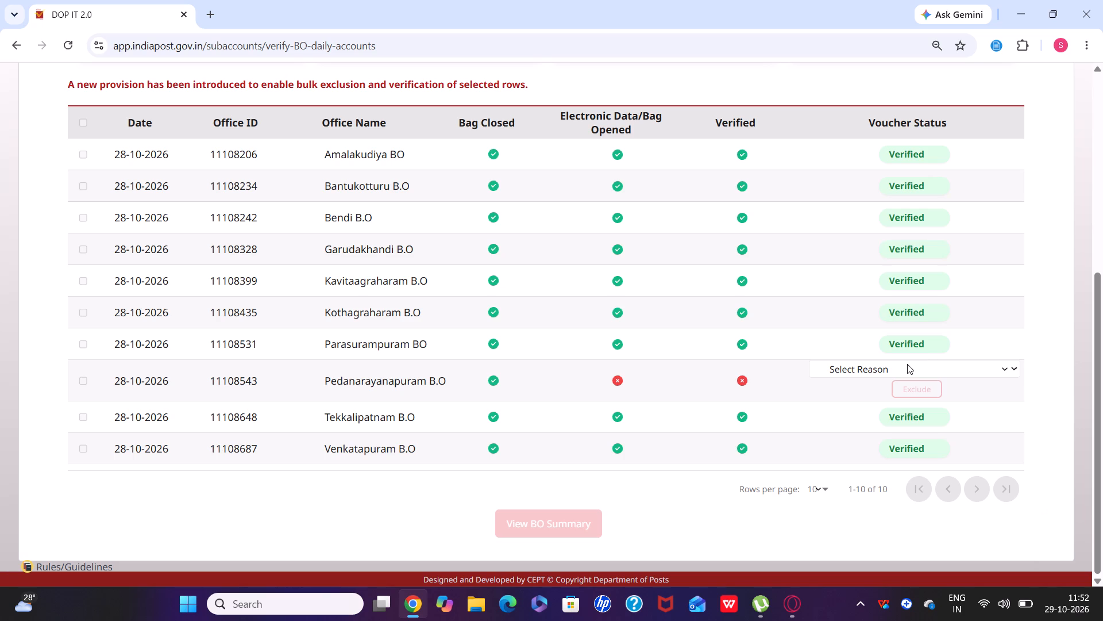
Open Bag Receive under the bagging operations and fetch the expected bags for the Pedanarayanapuram B.O to Brahmanatarla S.O schedule.
scroll(565, 352, "up", 1)
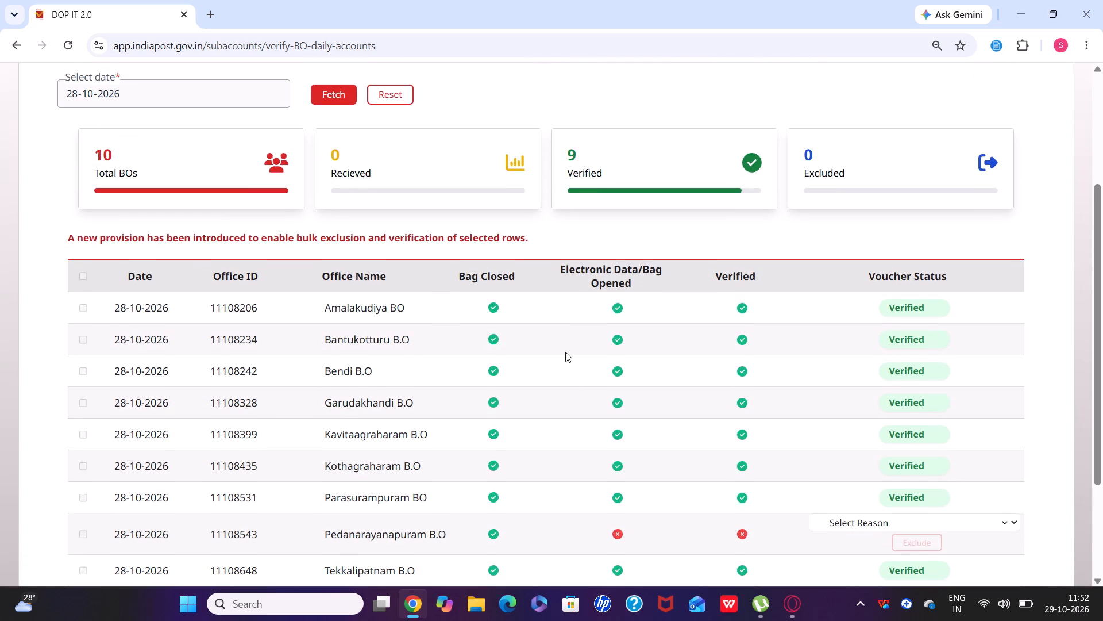
scroll(412, 263, "up", 1)
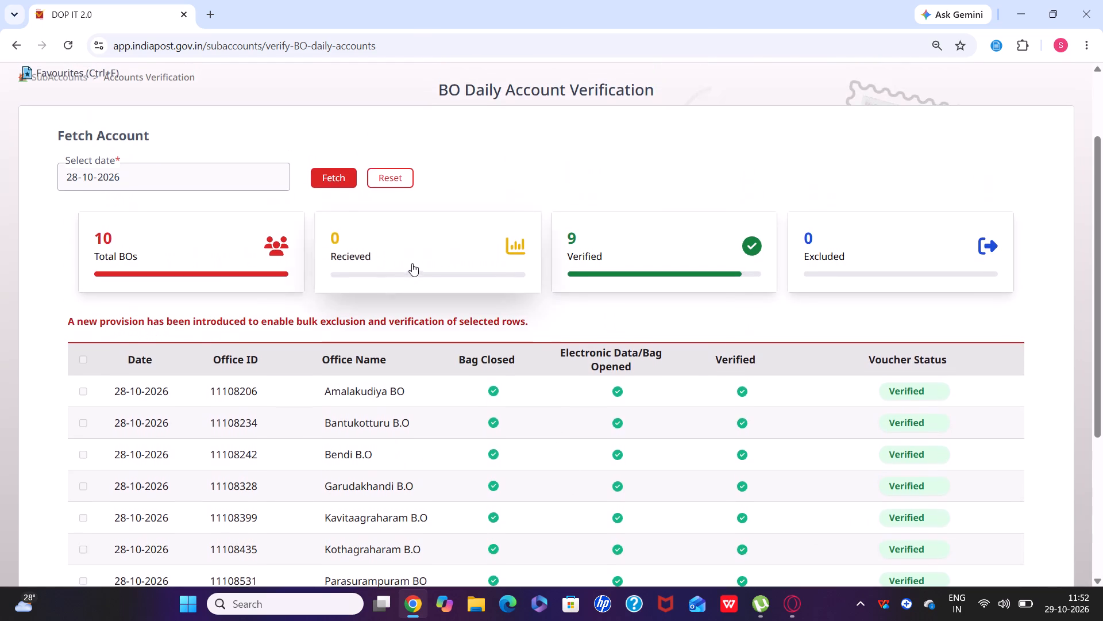
scroll(198, 171, "up", 1)
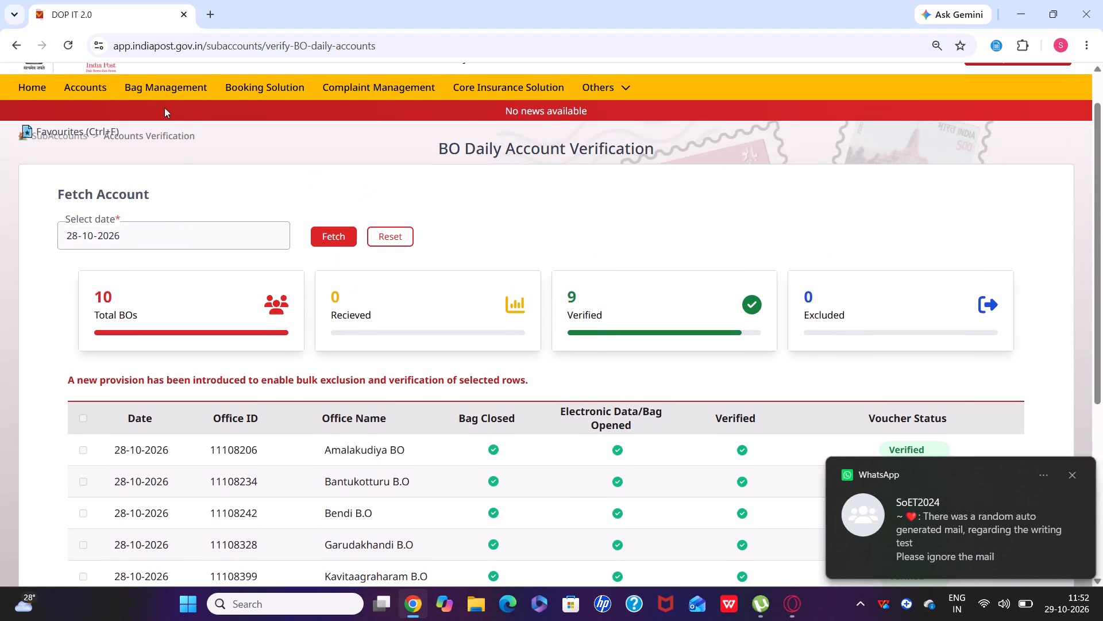
left_click(134, 87)
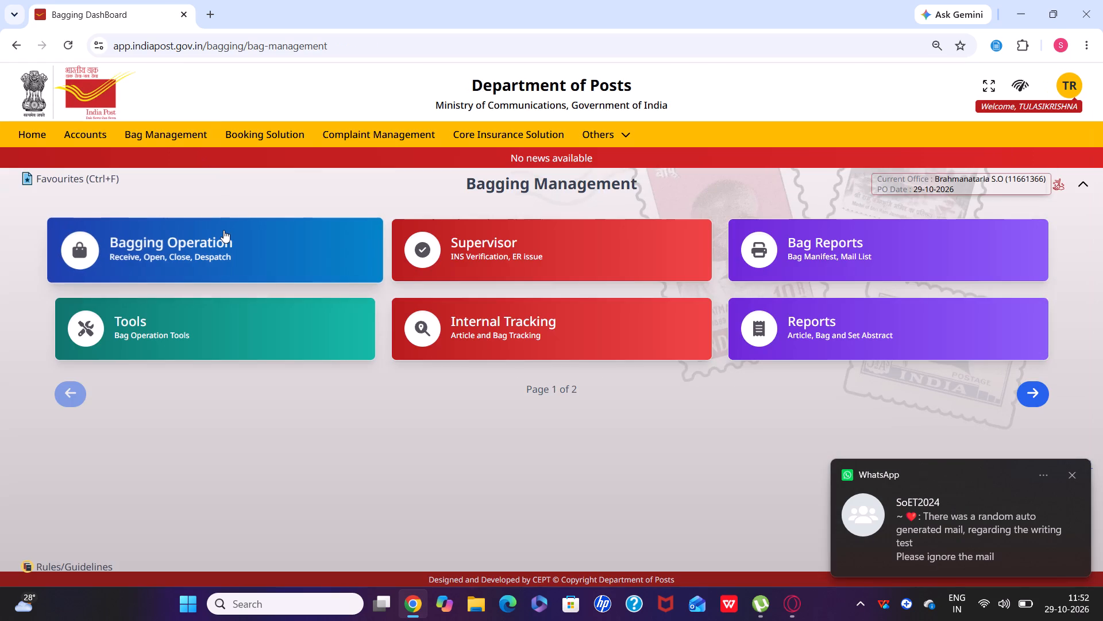
left_click(223, 230)
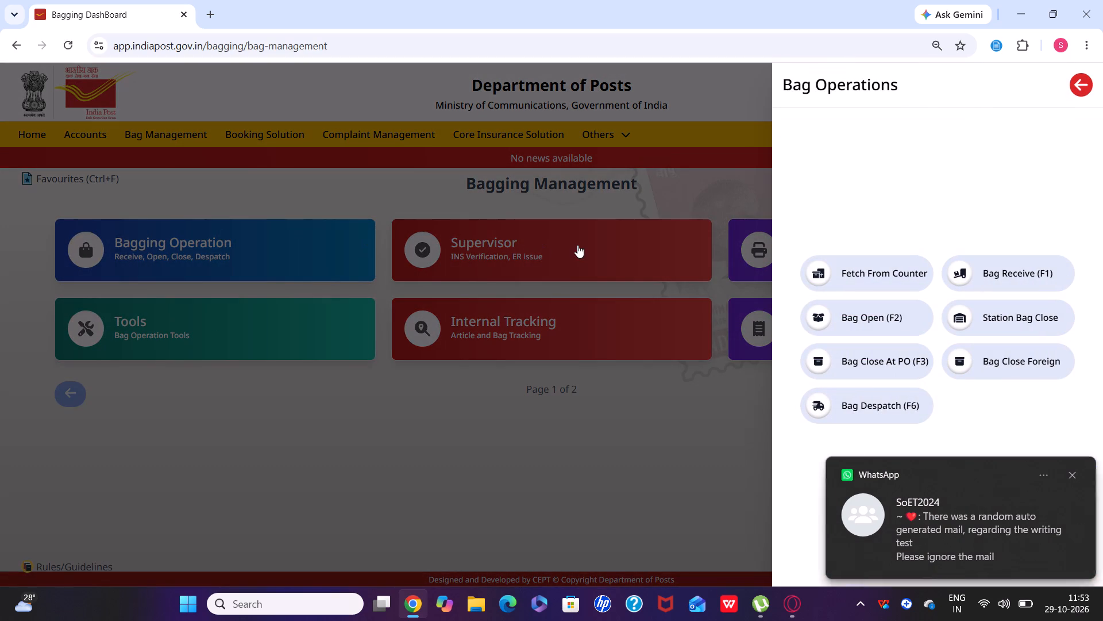
left_click(998, 271)
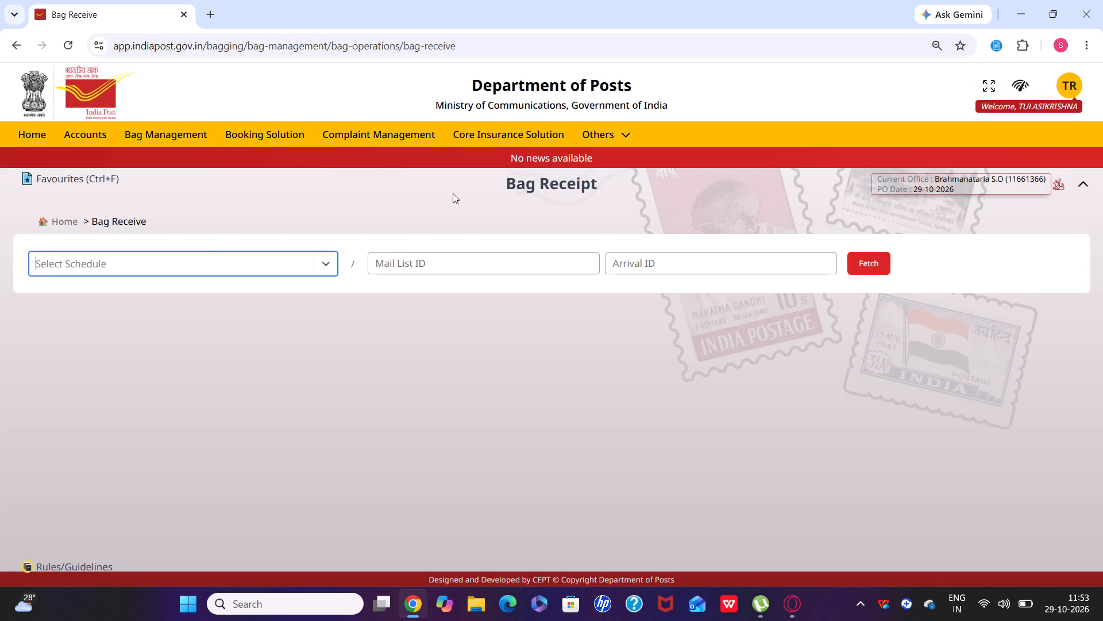
left_click(245, 269)
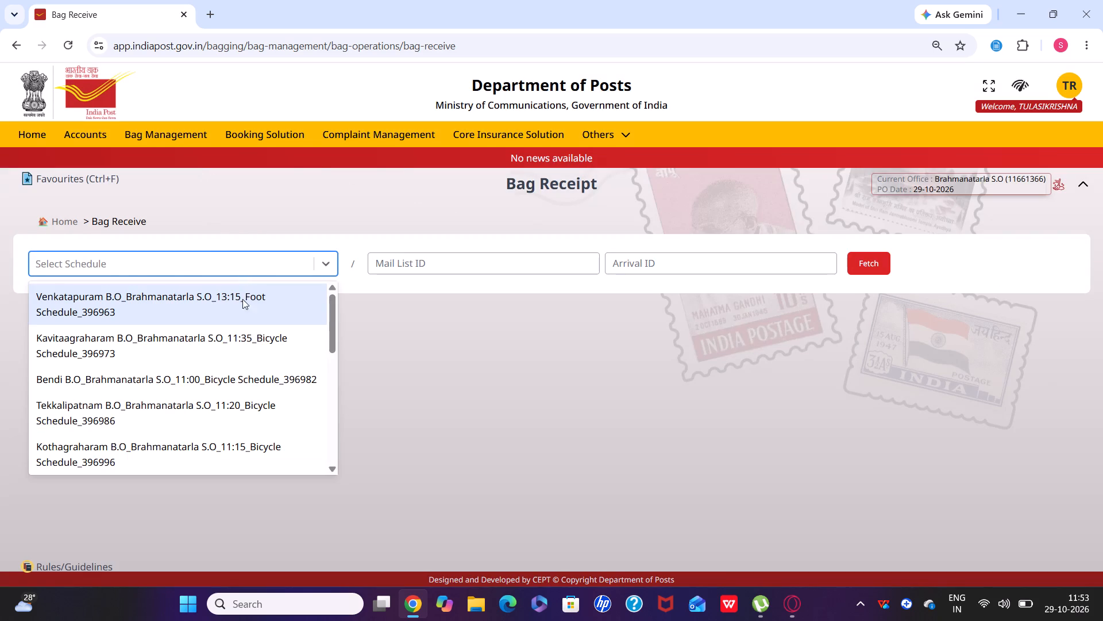
scroll(232, 328, "down", 2)
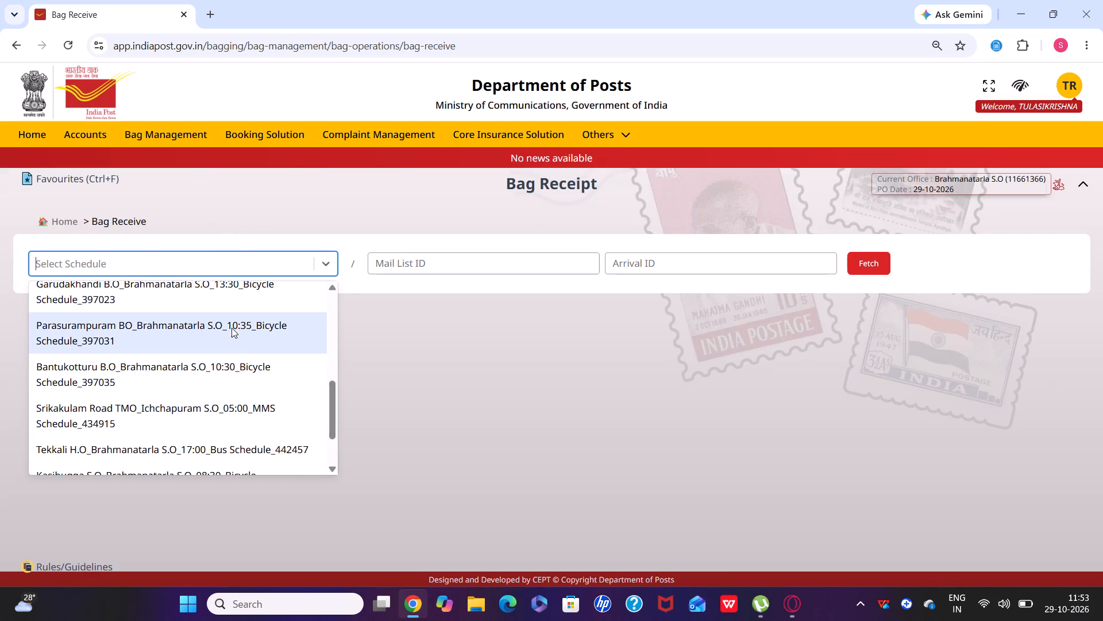
scroll(232, 328, "down", 2)
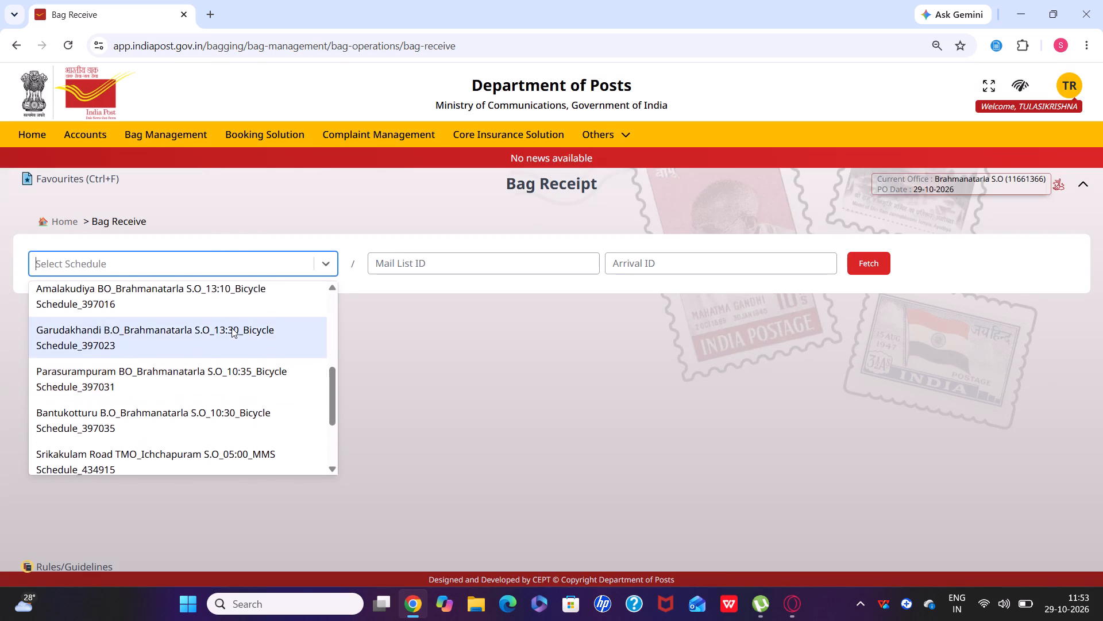
scroll(232, 328, "down", 2)
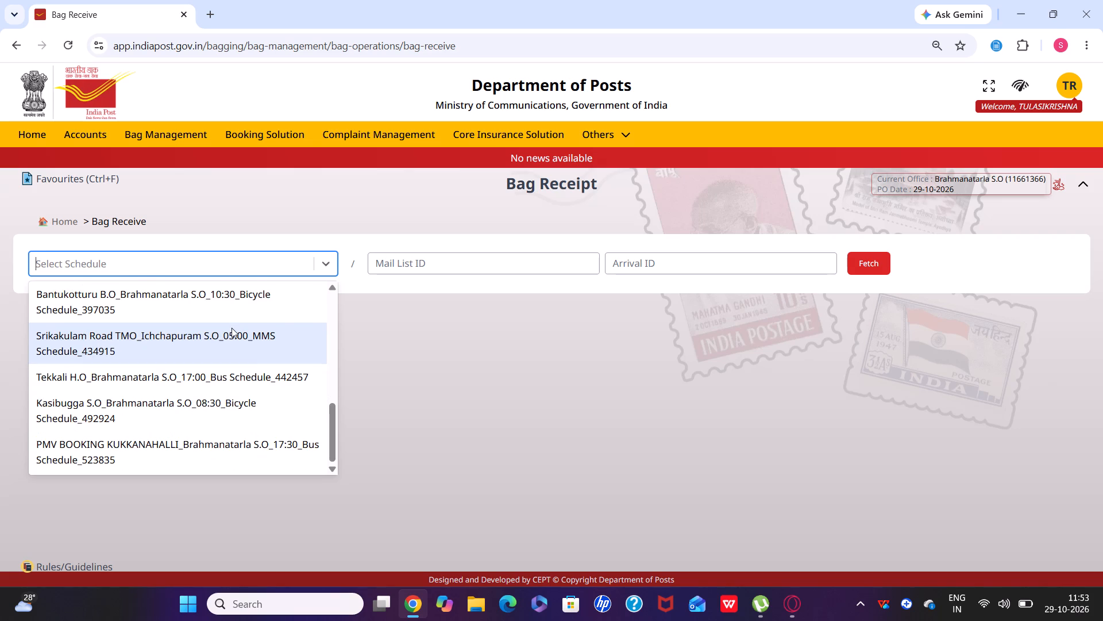
scroll(232, 328, "up", 2)
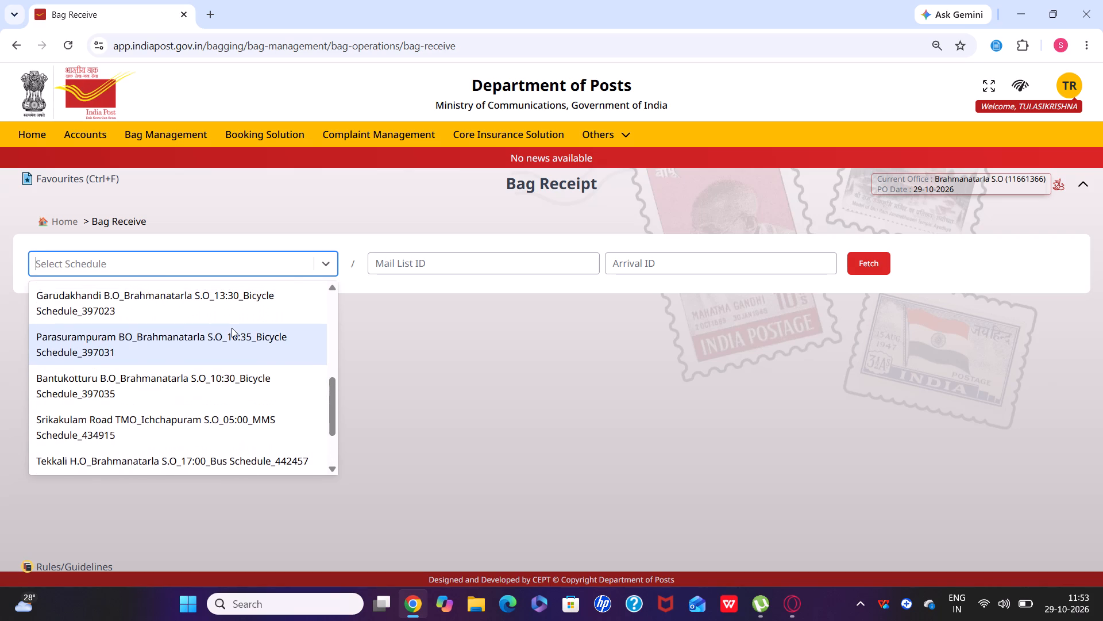
scroll(232, 328, "up", 1)
left_click(232, 284)
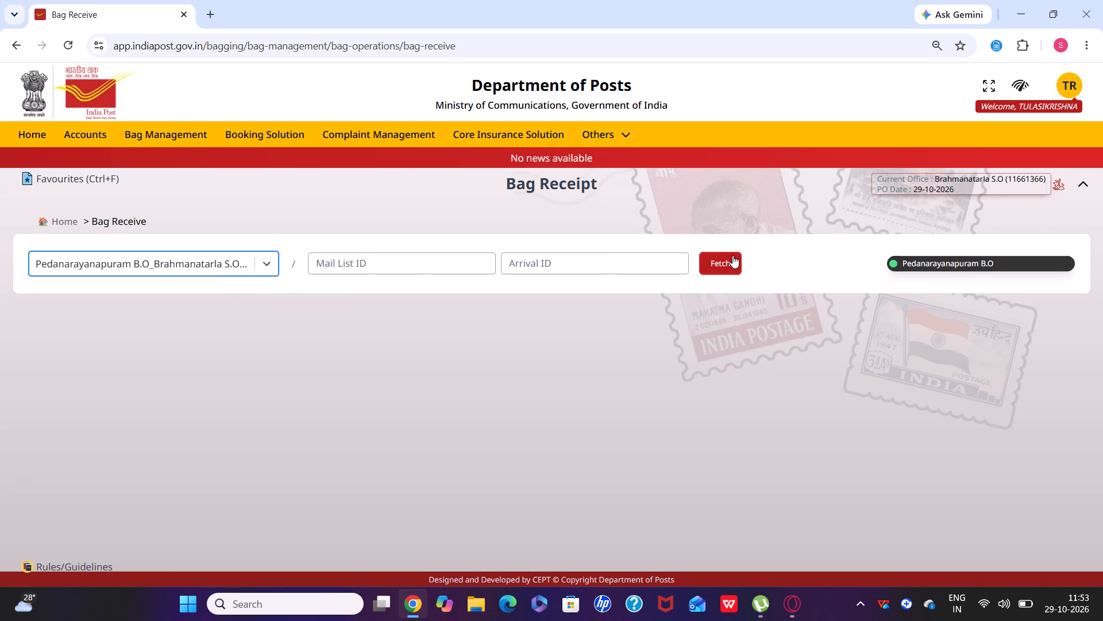
left_click(732, 255)
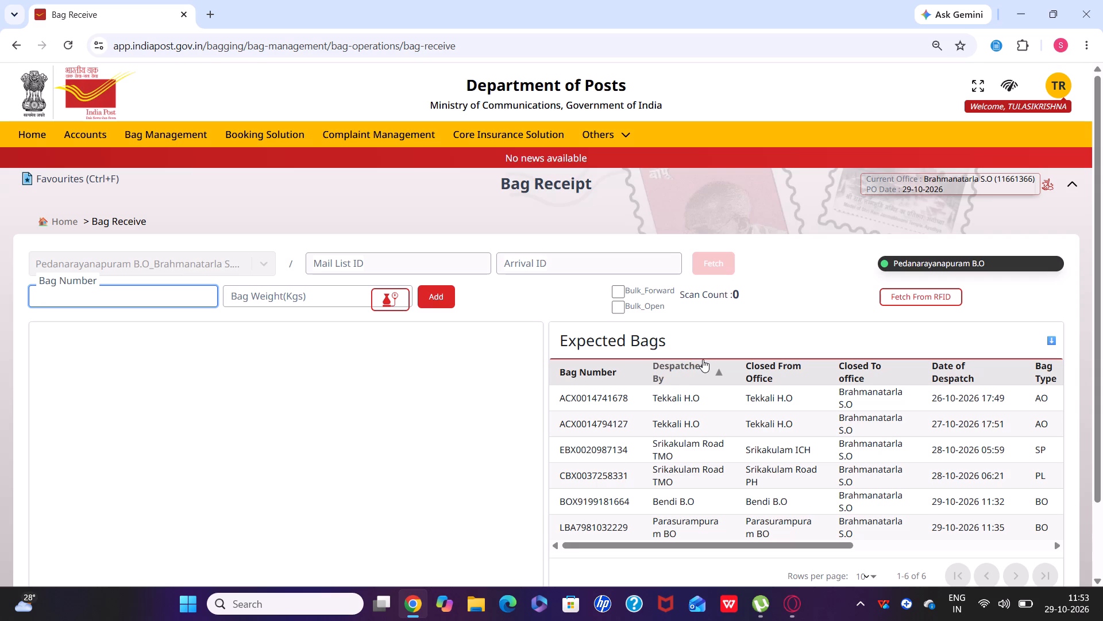
scroll(701, 358, "down", 2)
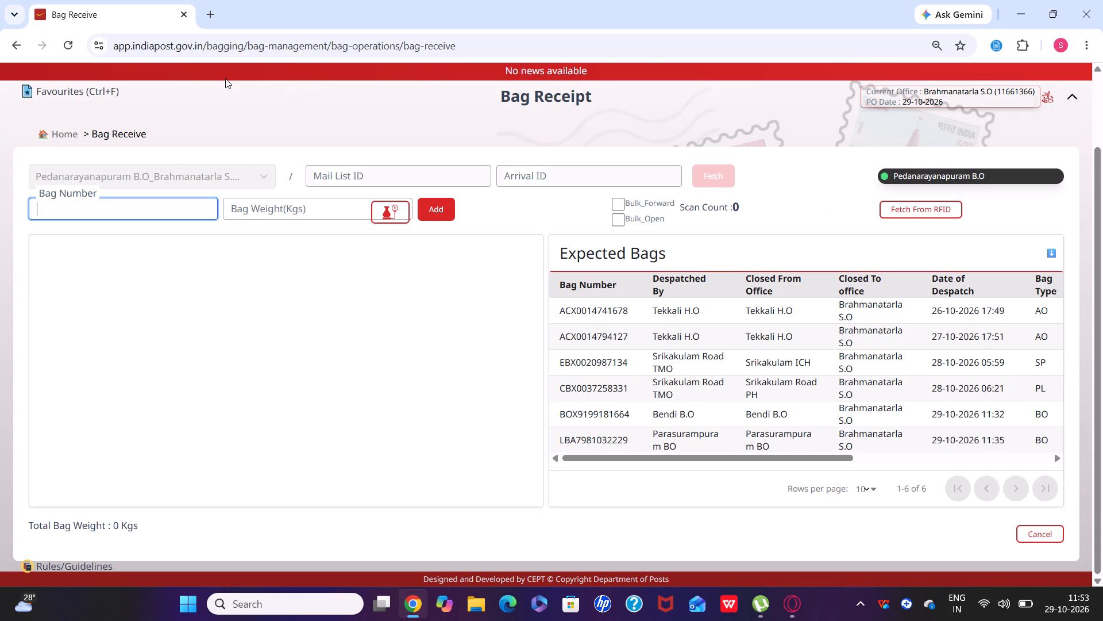
scroll(140, 247, "up", 3)
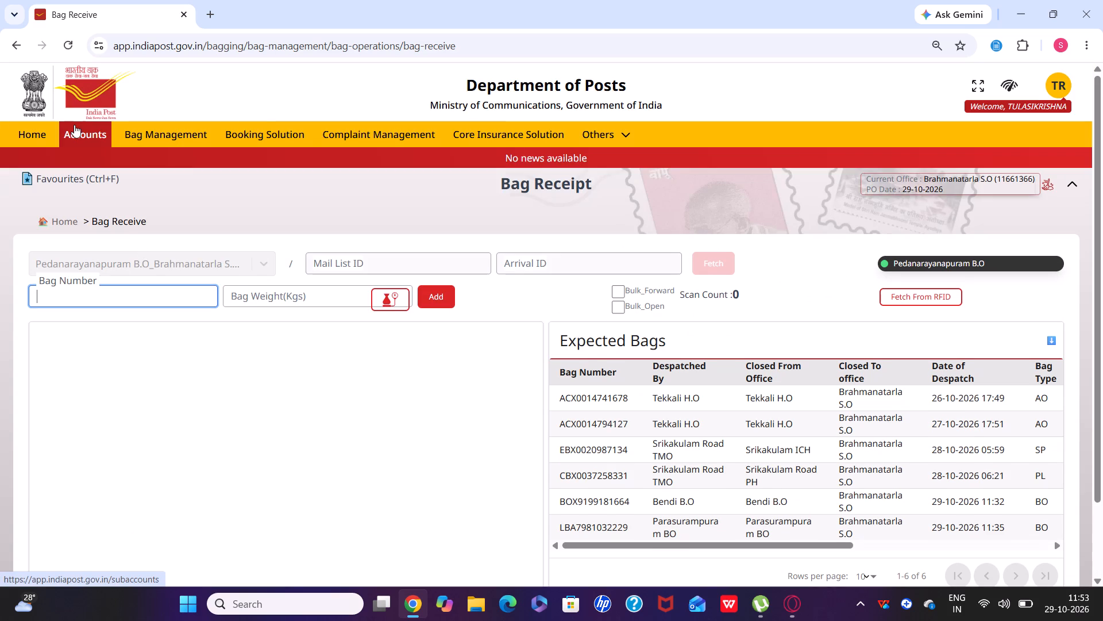
In a separate Accounts tab, go to Open BO Bag and request the details of Pedanarayanapuram B.O's 28-10-2026 account bag.
left_click_drag(78, 136, 283, 5)
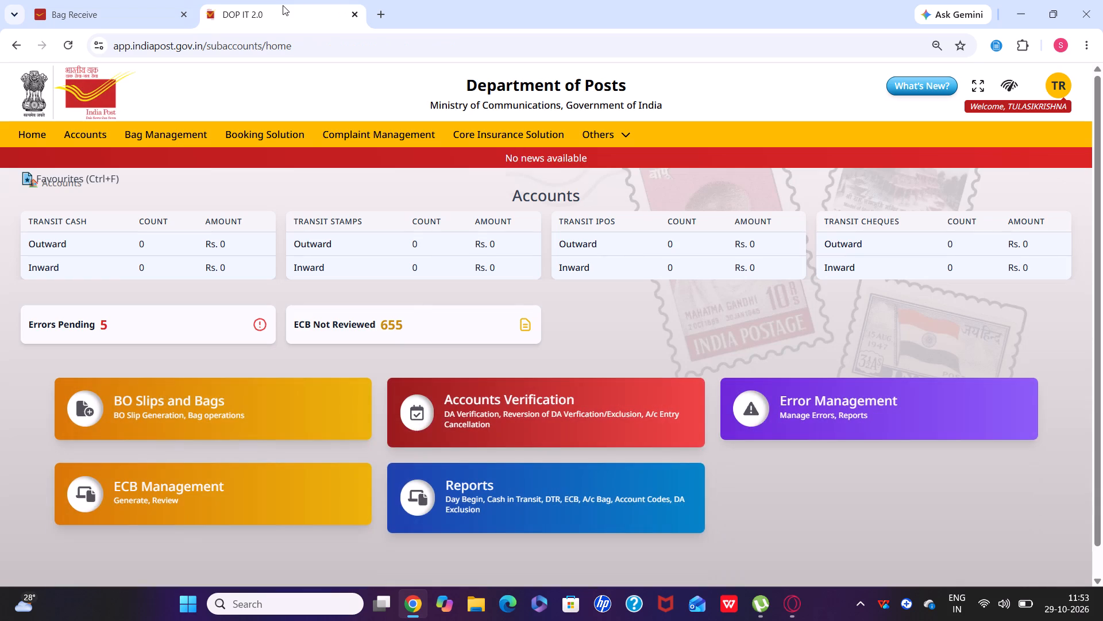
left_click(160, 411)
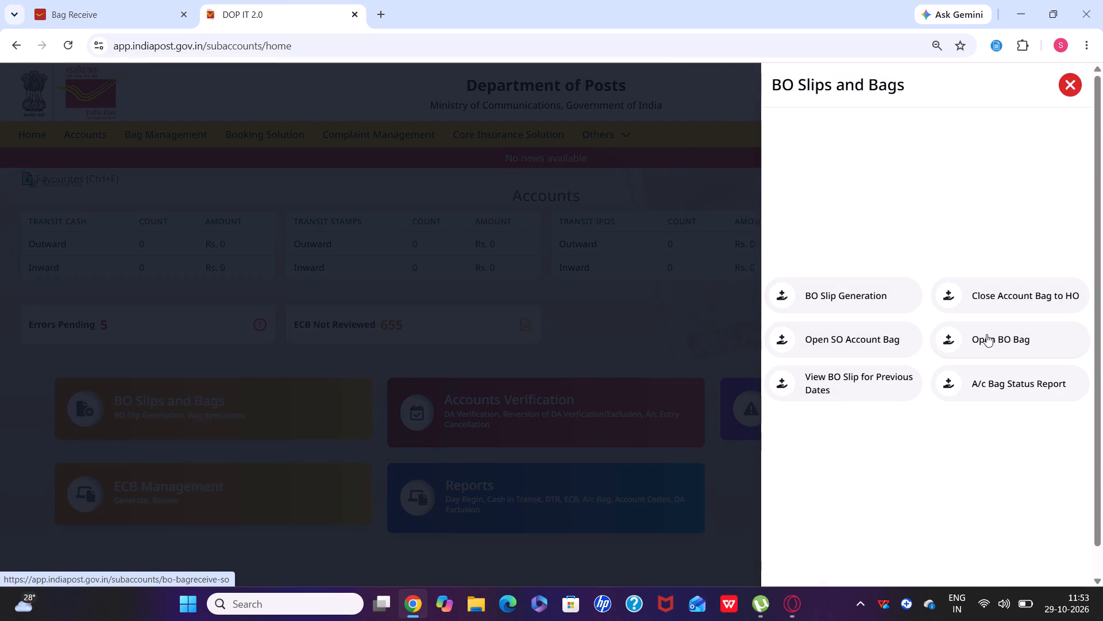
left_click(987, 334)
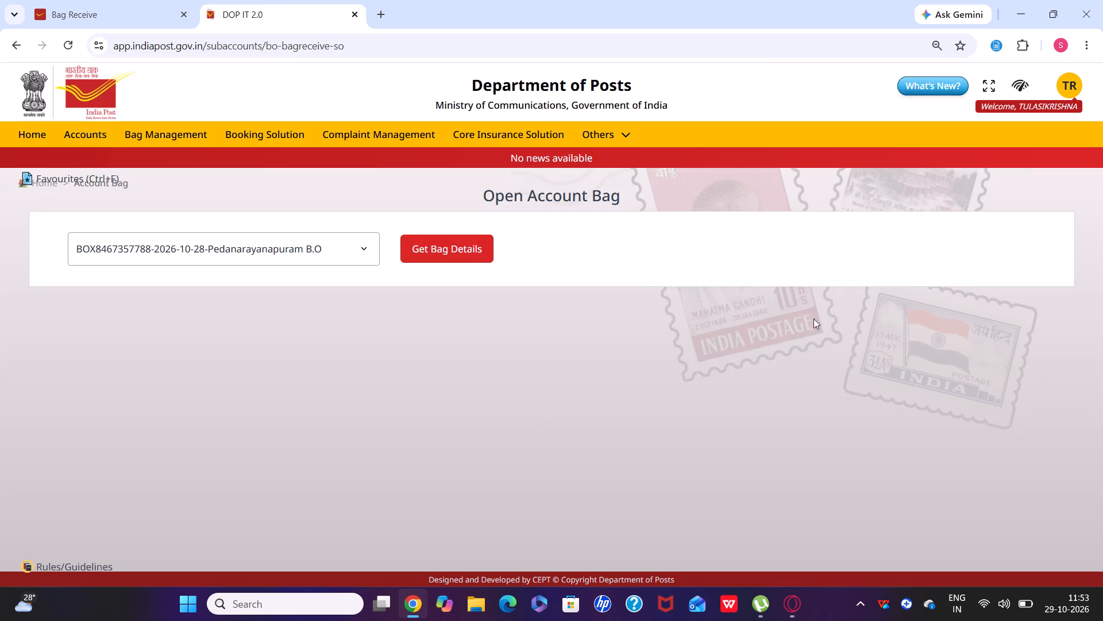
left_click(462, 254)
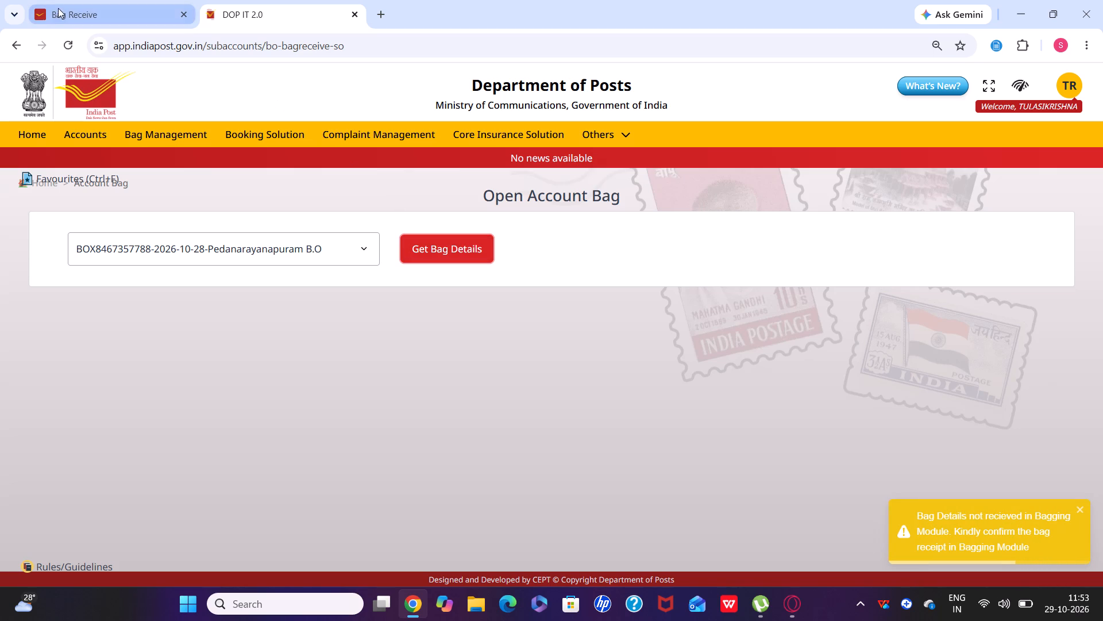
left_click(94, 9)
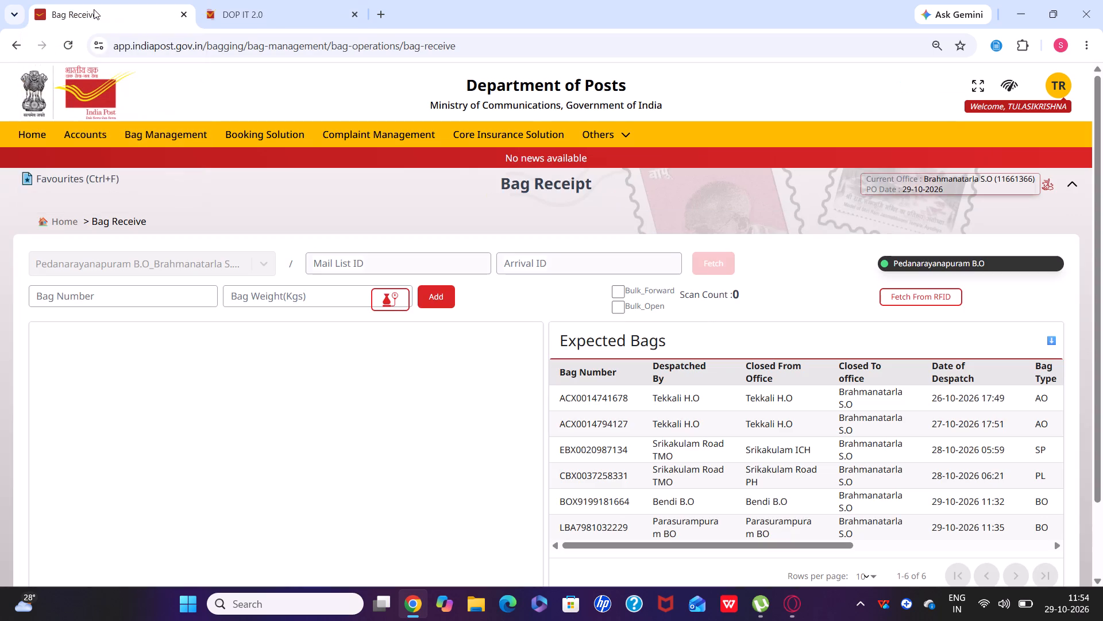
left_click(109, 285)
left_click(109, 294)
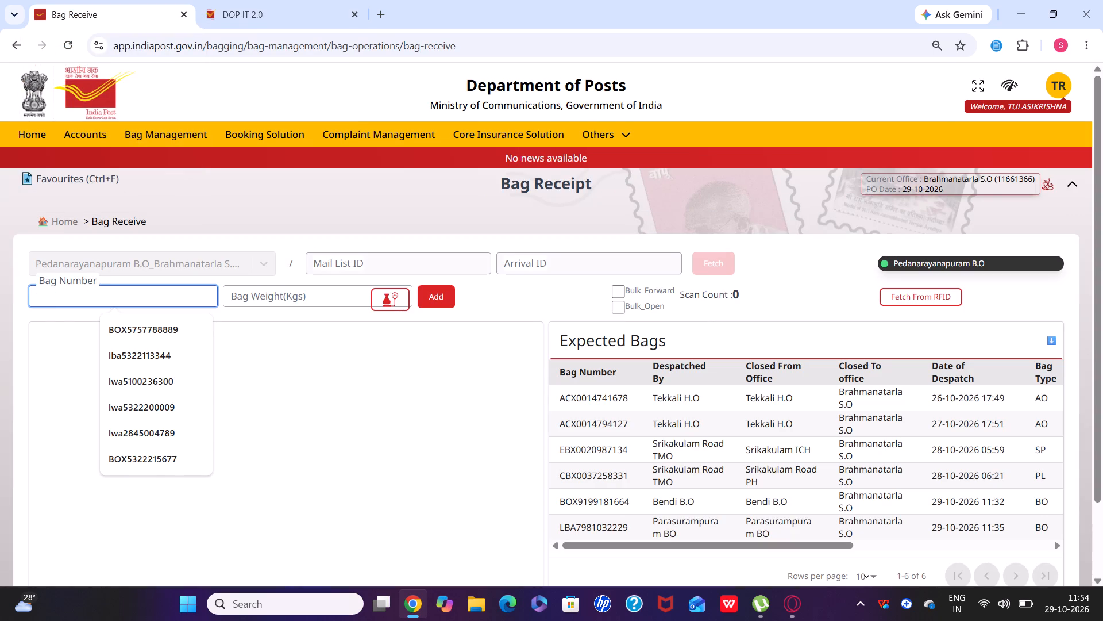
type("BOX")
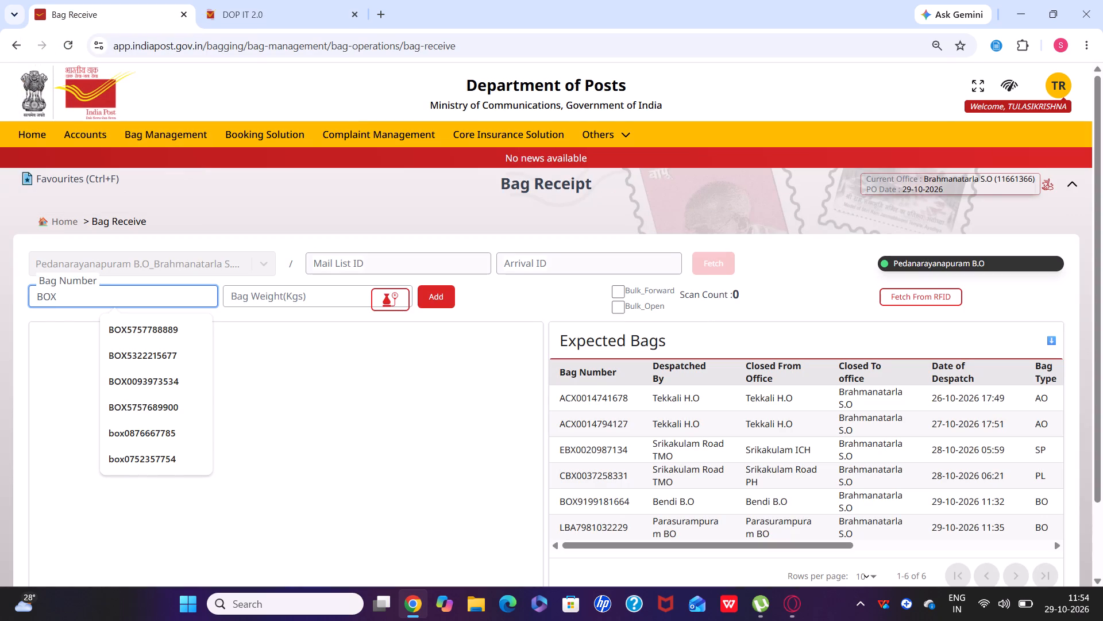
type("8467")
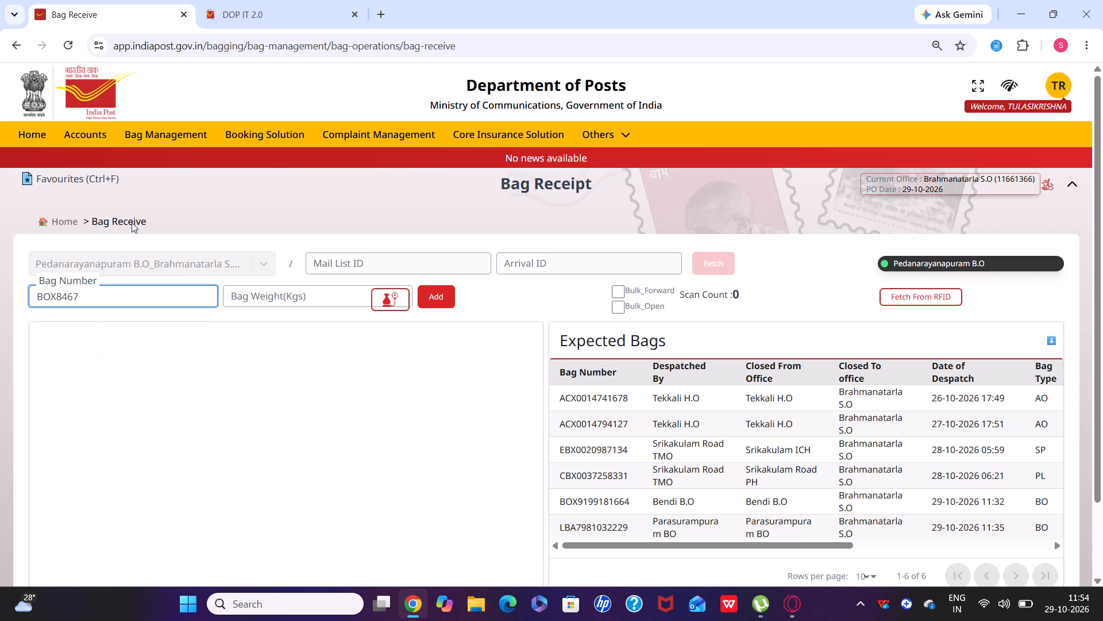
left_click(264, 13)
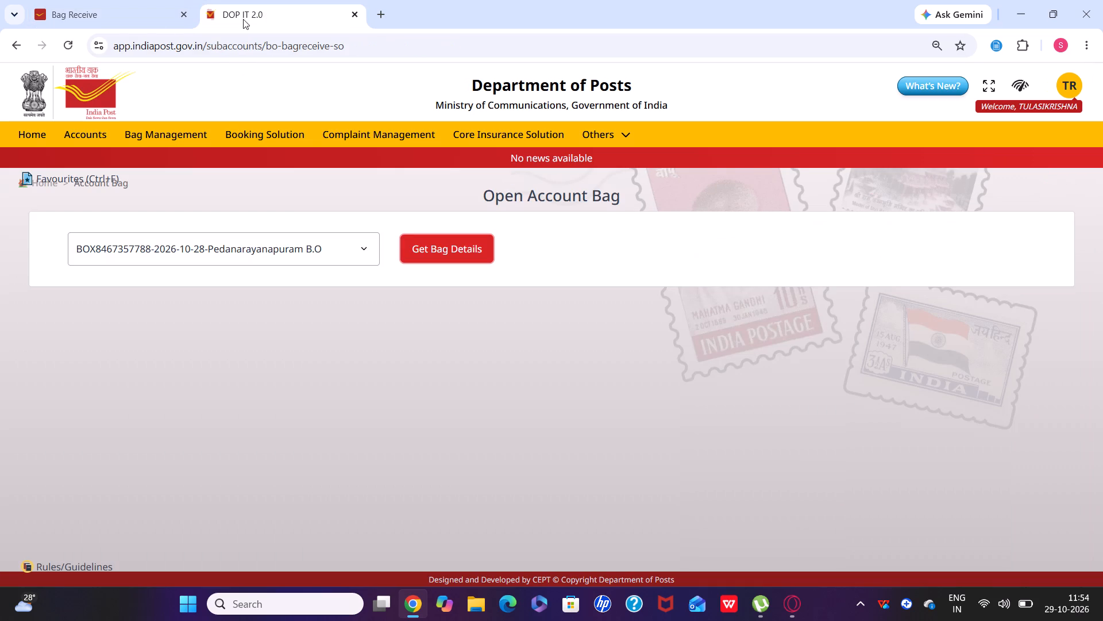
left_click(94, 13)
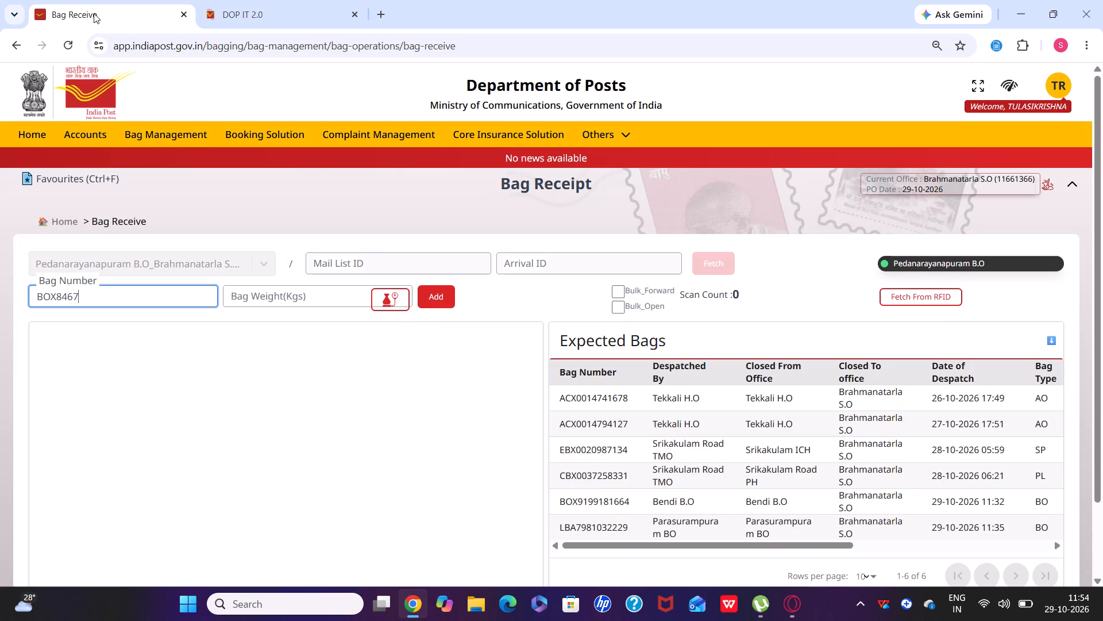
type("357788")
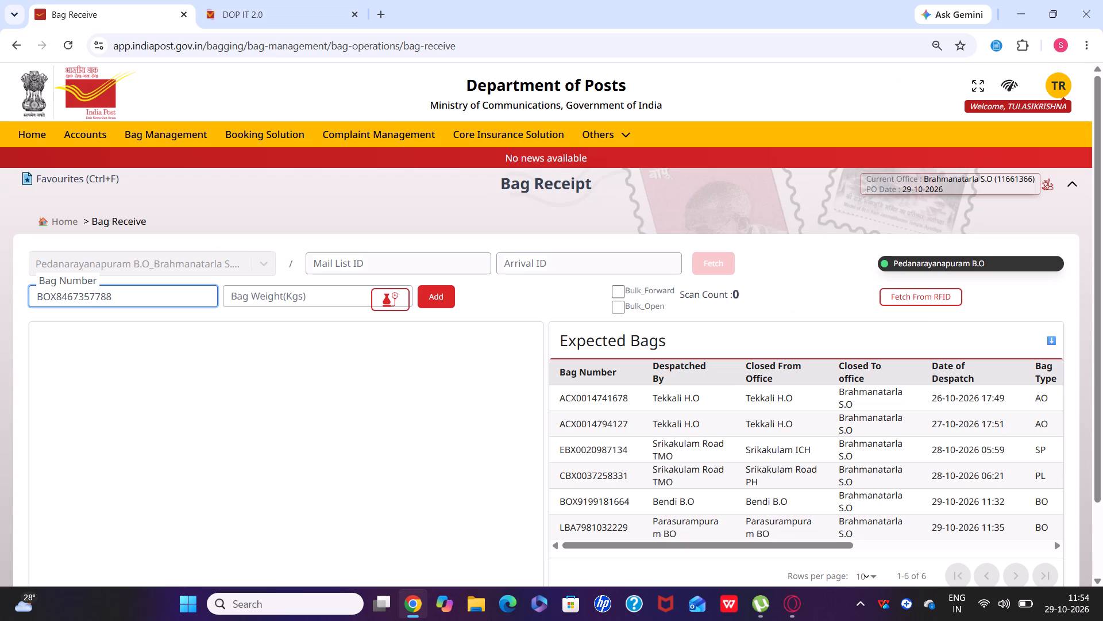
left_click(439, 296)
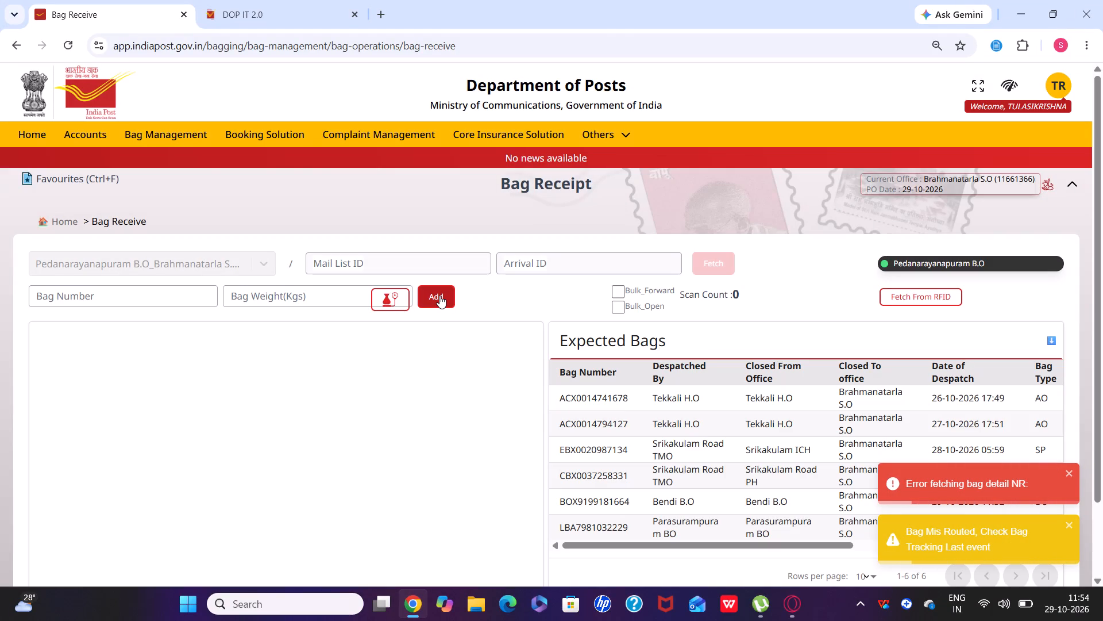
left_click(122, 286)
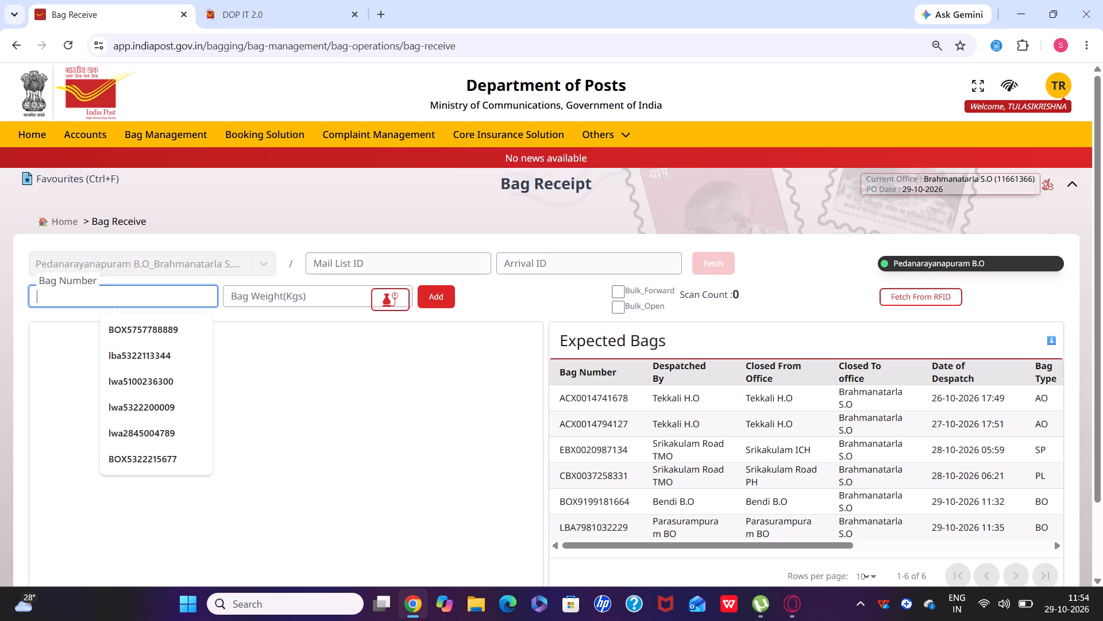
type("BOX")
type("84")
left_click(267, 7)
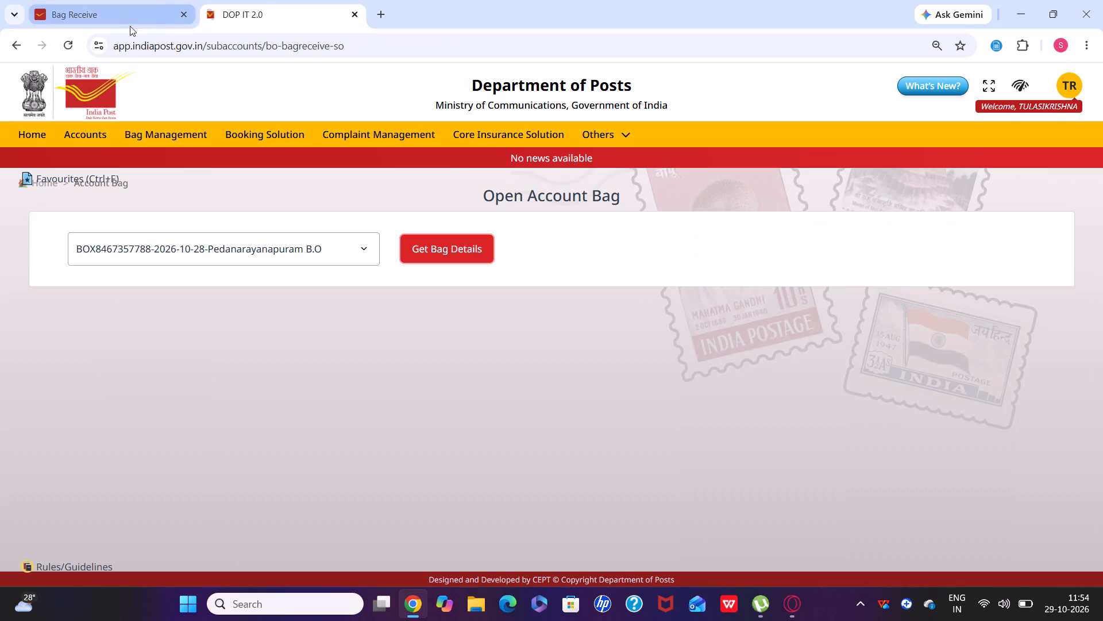
left_click(153, 14)
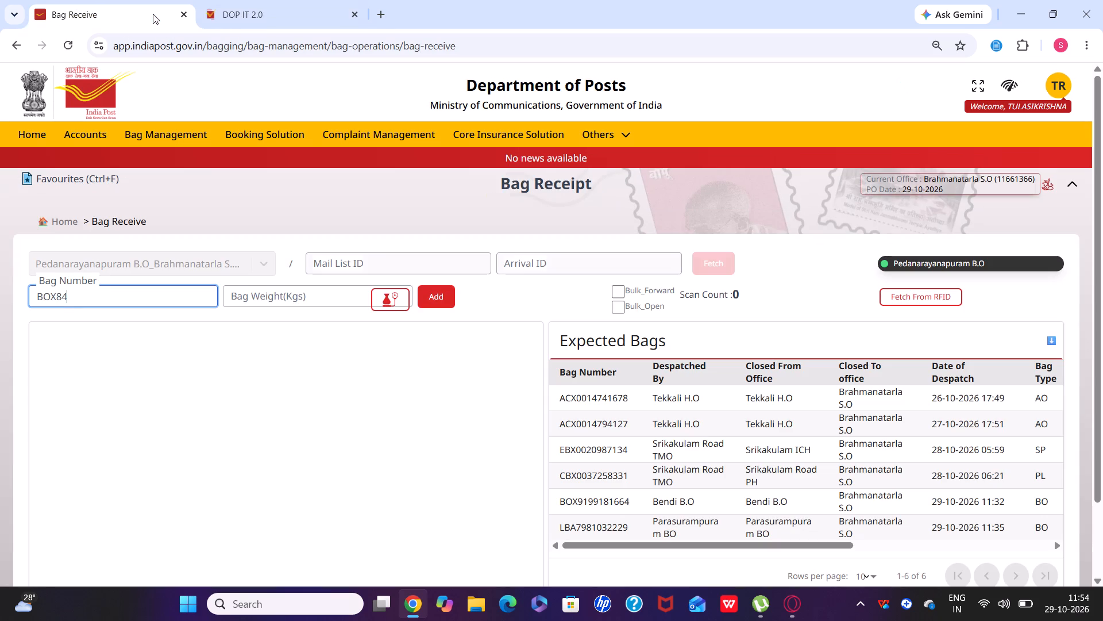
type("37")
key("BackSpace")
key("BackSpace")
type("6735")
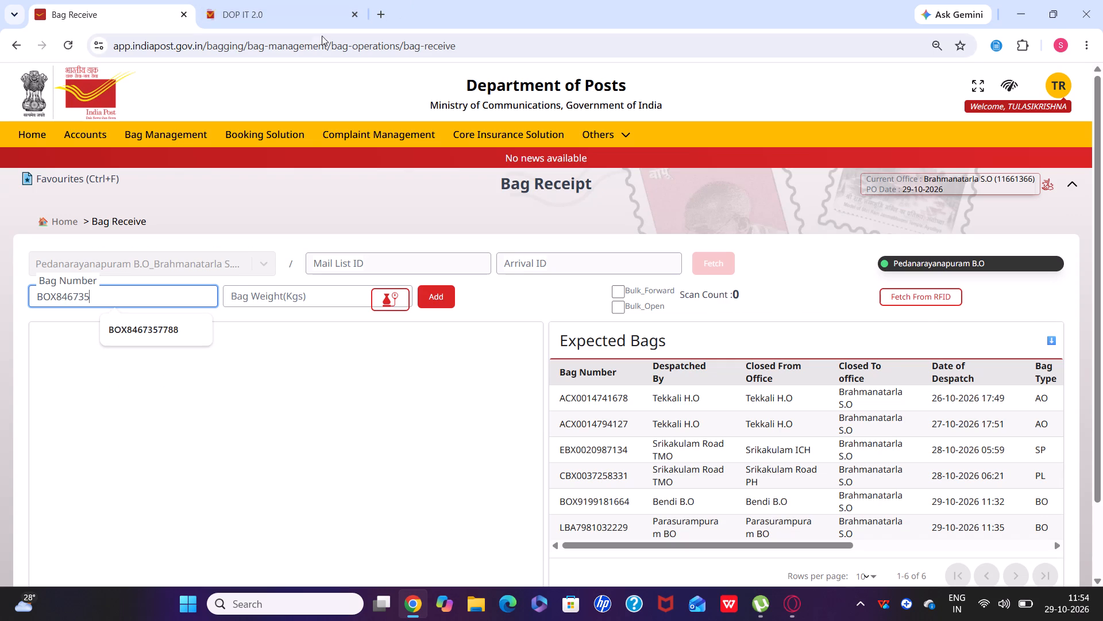
left_click(290, 16)
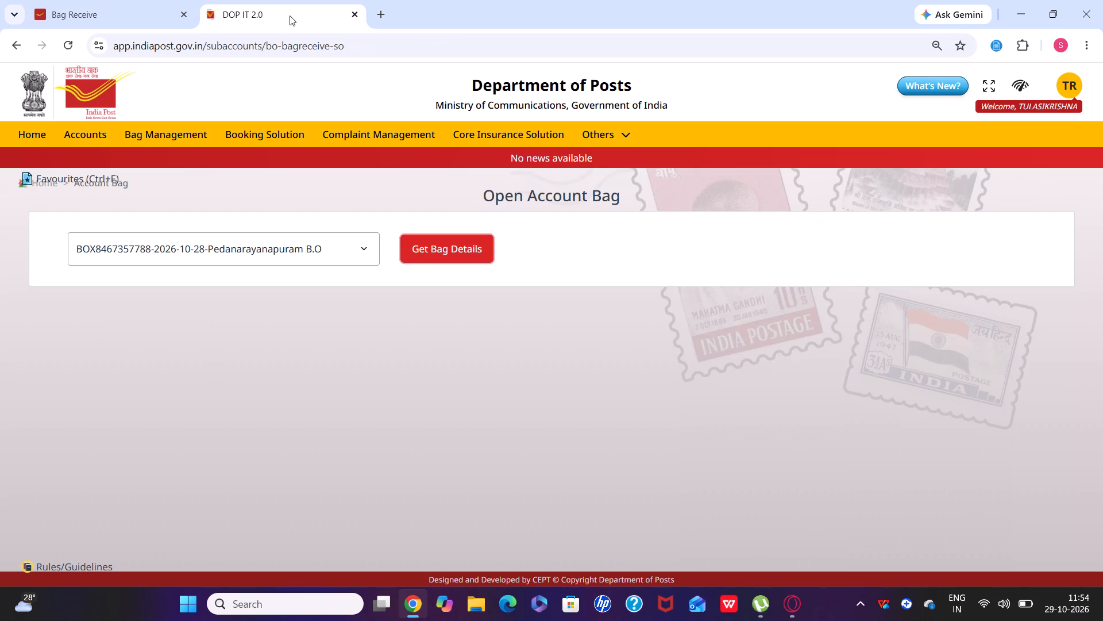
left_click(139, 16)
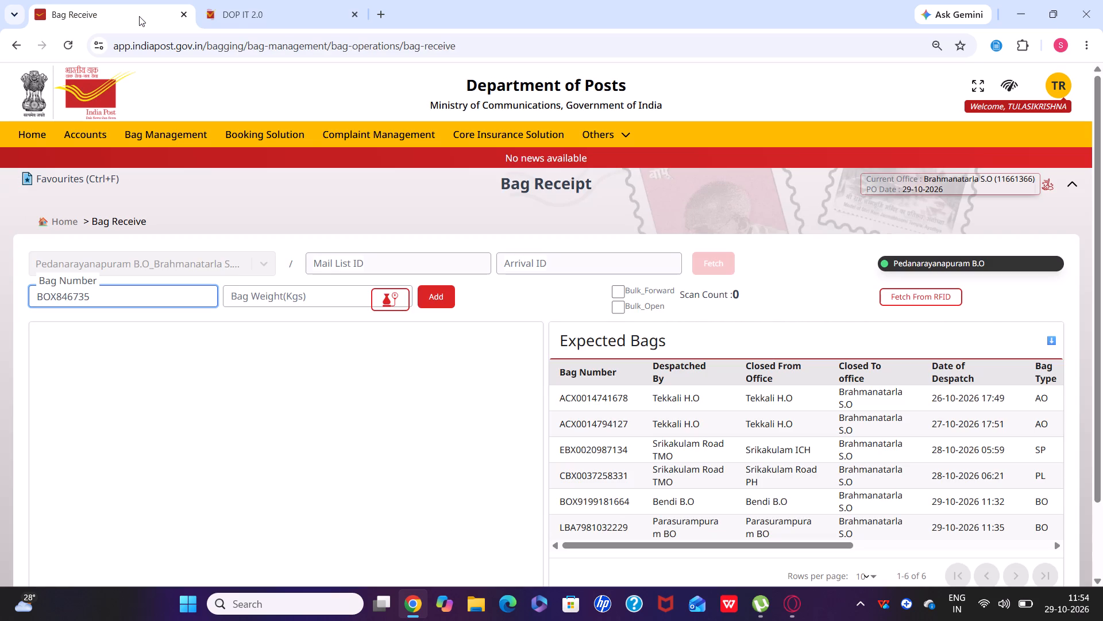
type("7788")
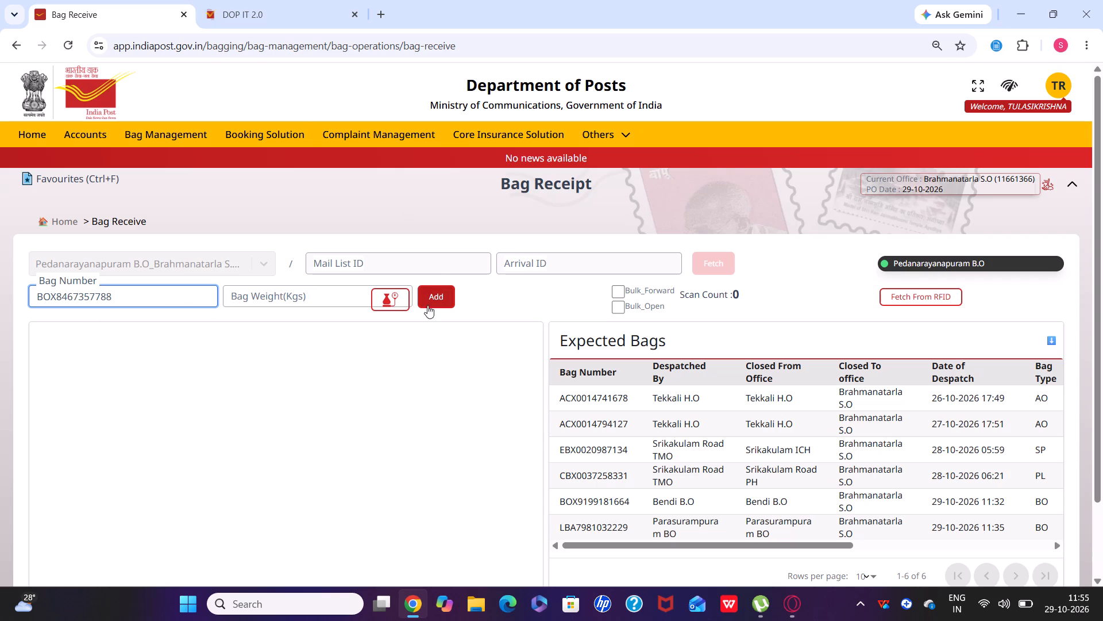
left_click(429, 305)
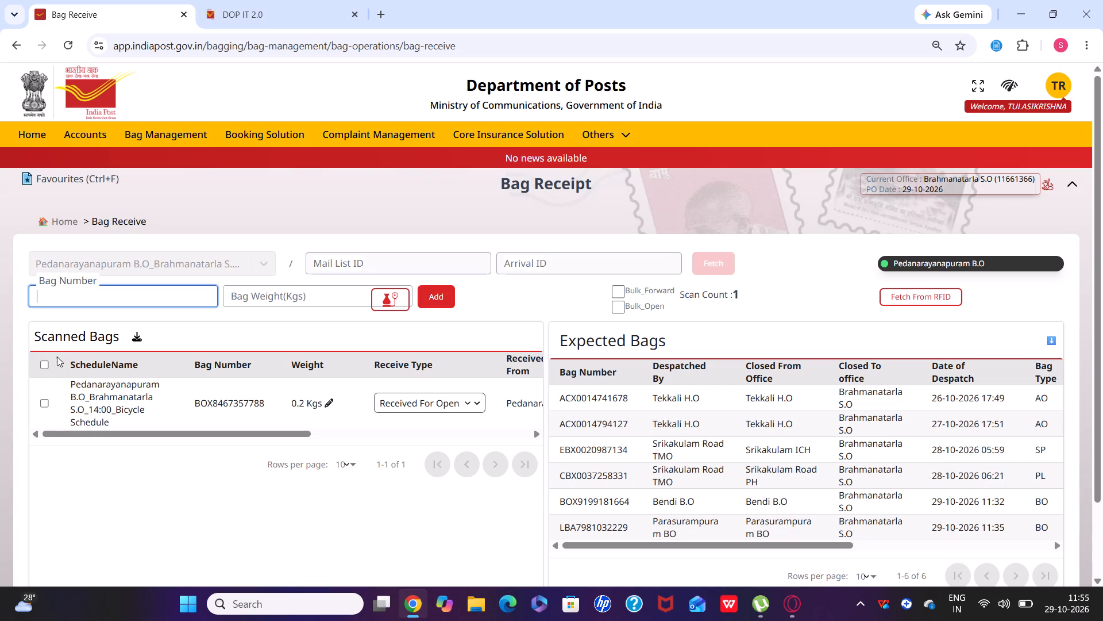
Select all scanned bags in the list and receive them.
left_click(43, 366)
scroll(310, 462, "down", 6)
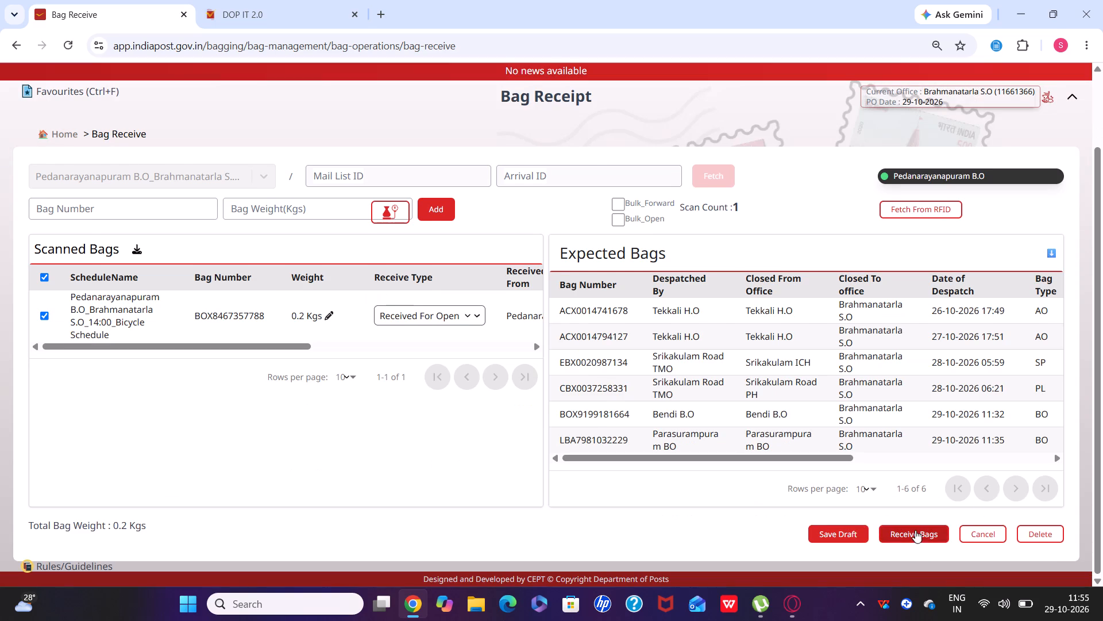
left_click(915, 530)
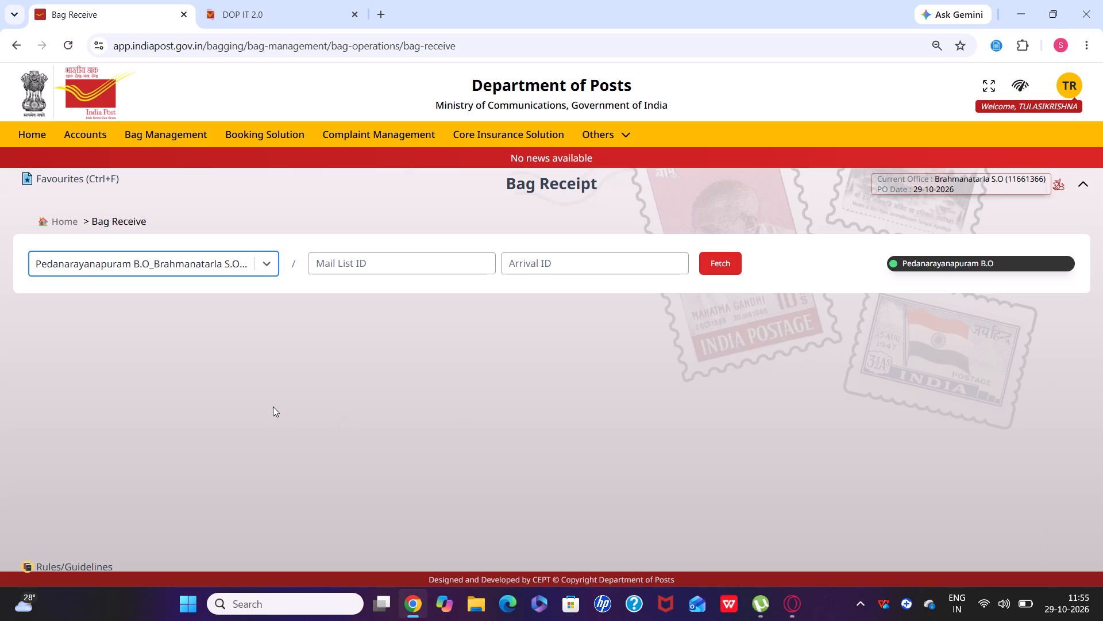
Back in the Open Account Bag tab, get the details of Pedanarayanapuram B.O's 28-10-2026 bag and open the bag.
left_click(264, 23)
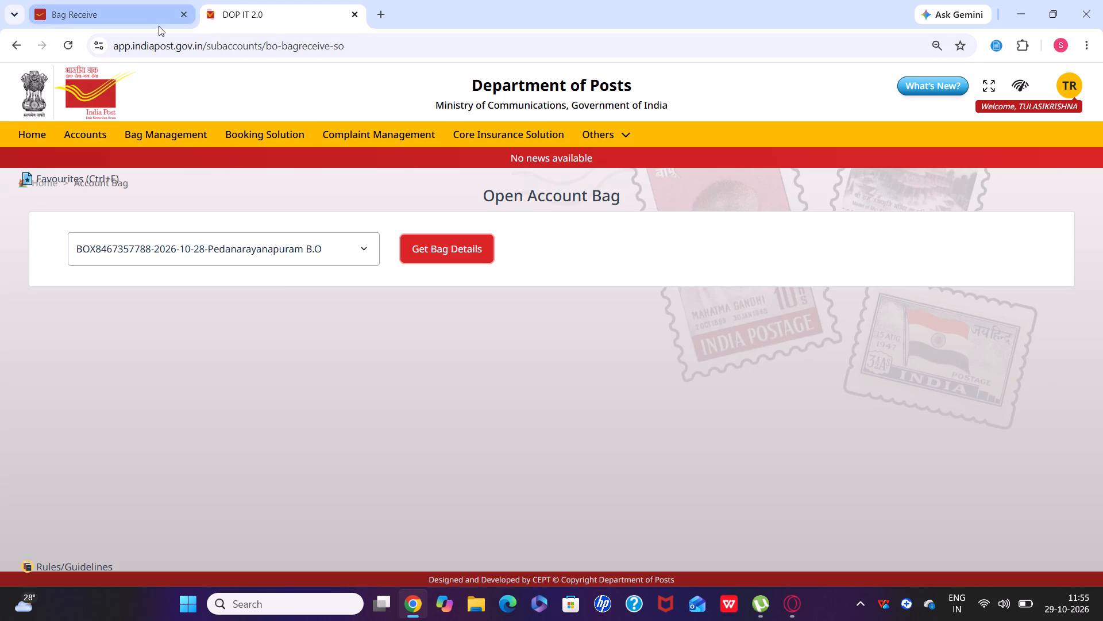
left_click(237, 14)
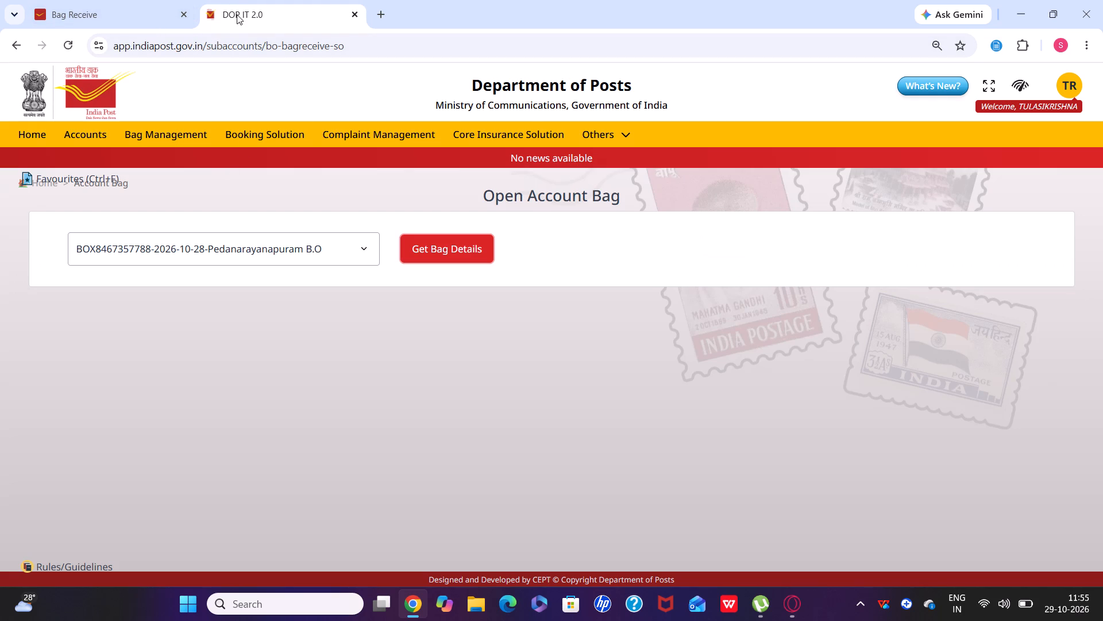
left_click(431, 245)
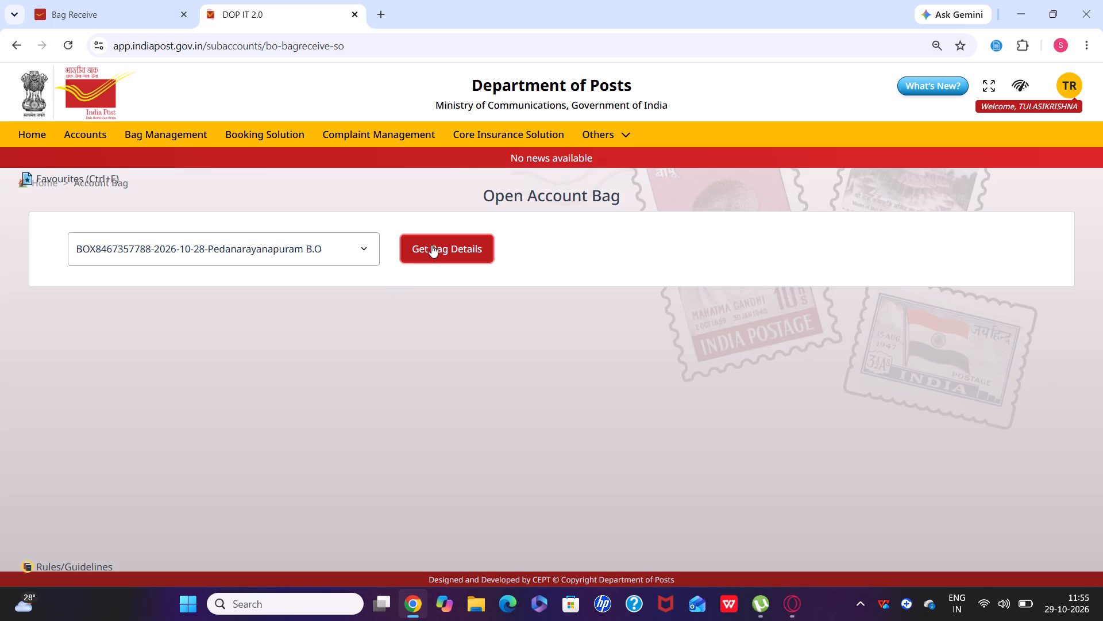
left_click(431, 245)
left_click(861, 425)
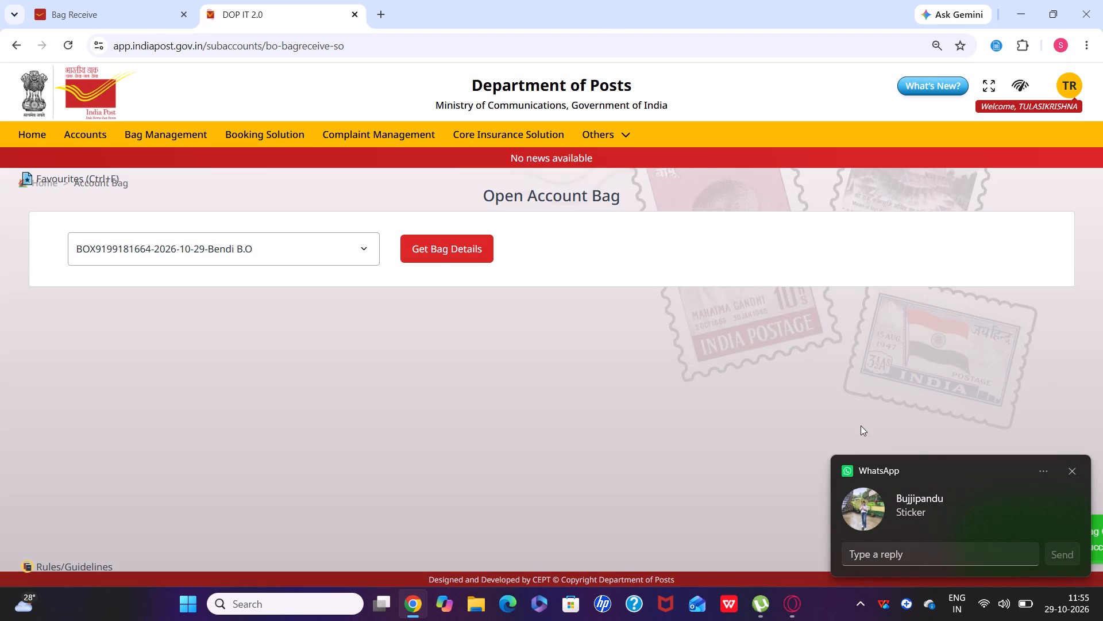
left_click(861, 425)
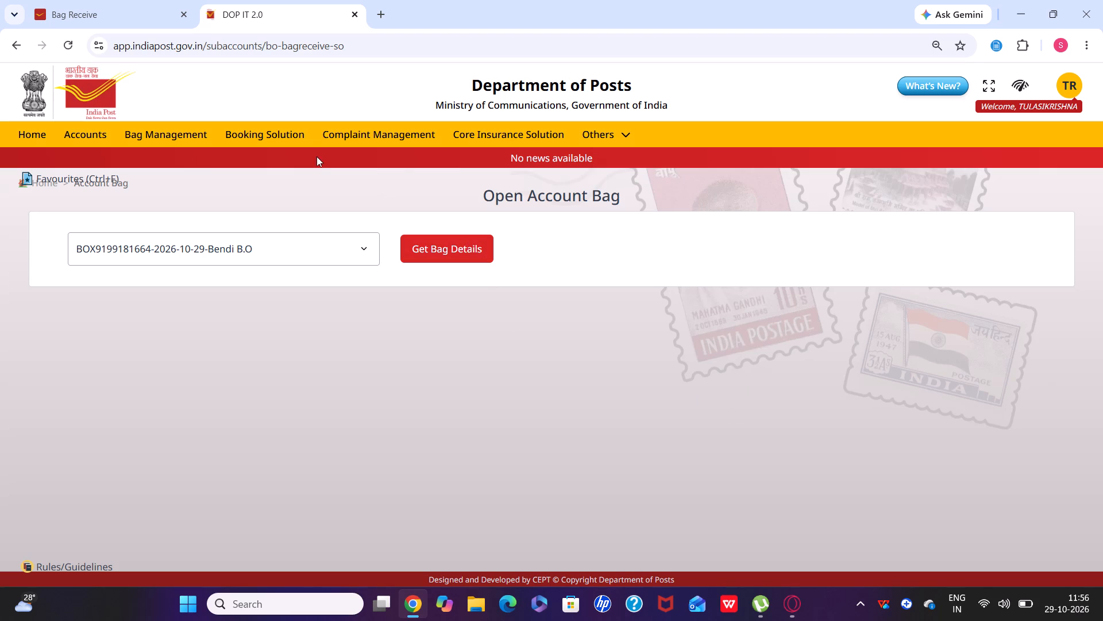
Go to Verify BO Daily Account in Accounts Verification and fetch the BO daily accounts for 28-10-2026.
left_click(98, 133)
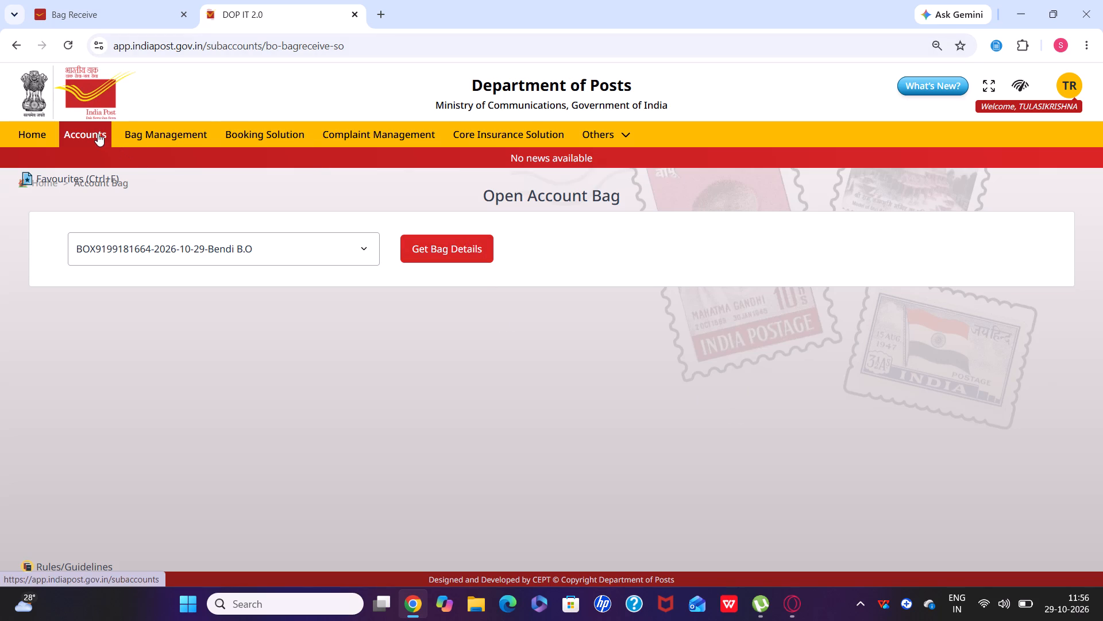
left_click(98, 133)
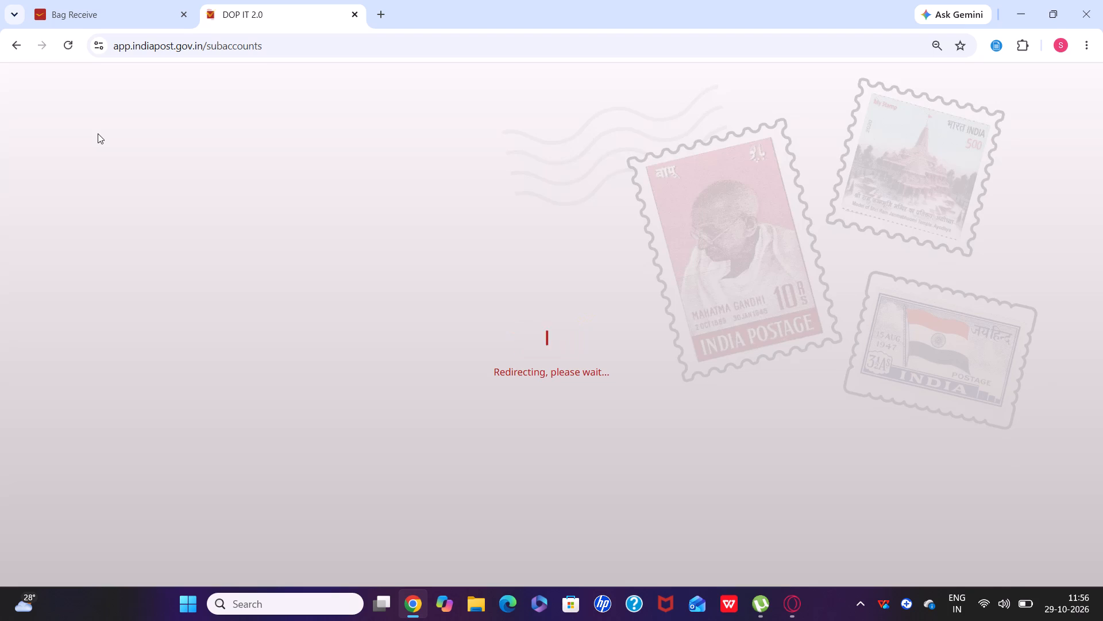
left_click(98, 133)
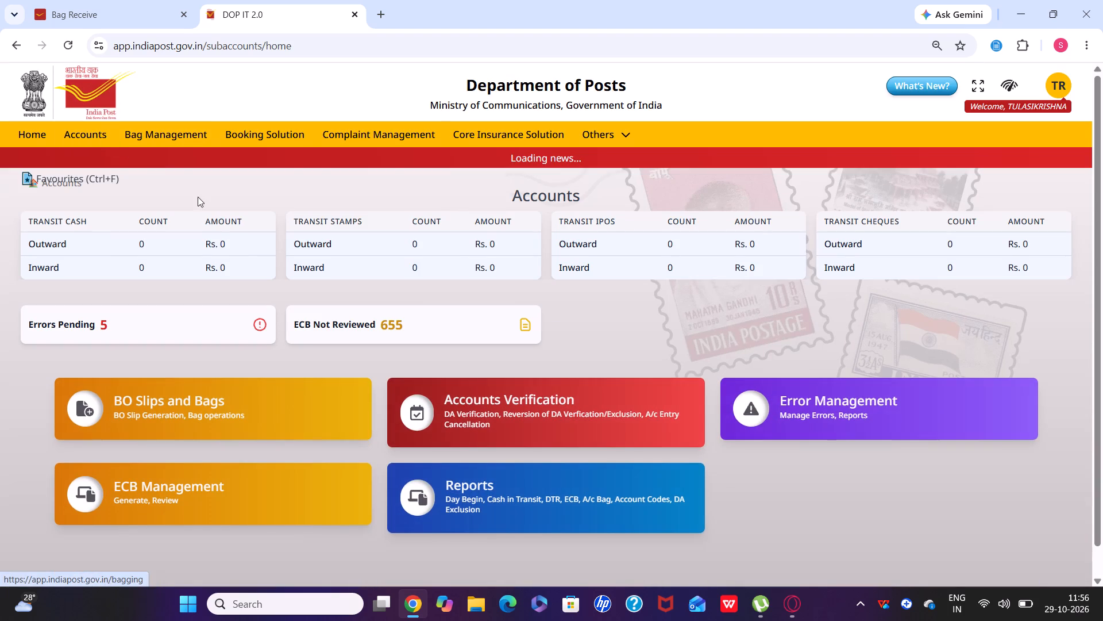
left_click(493, 409)
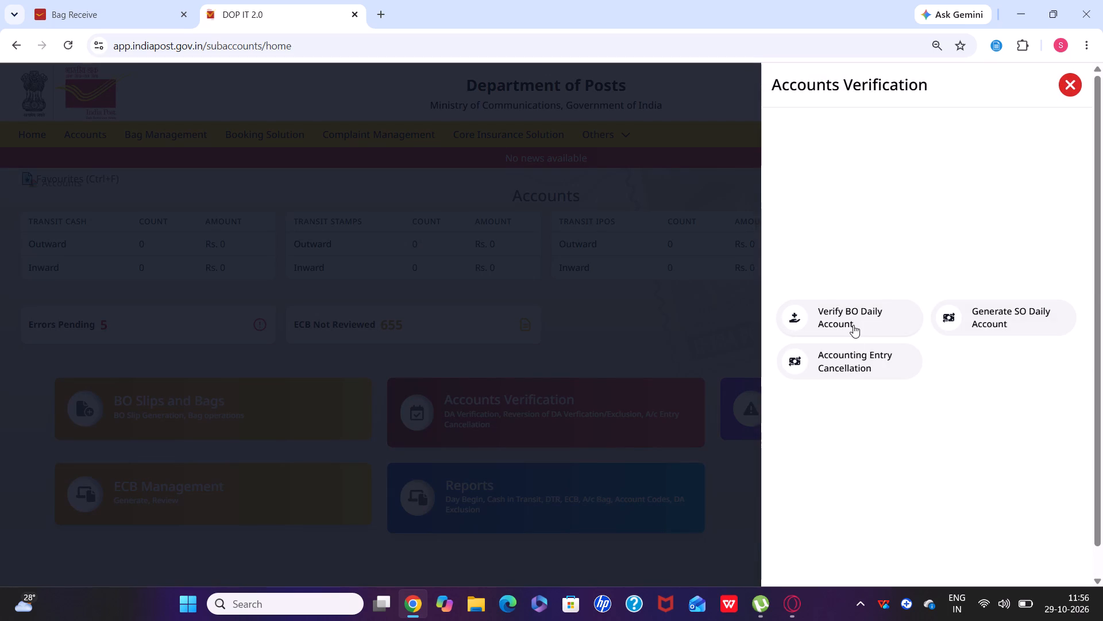
left_click(840, 320)
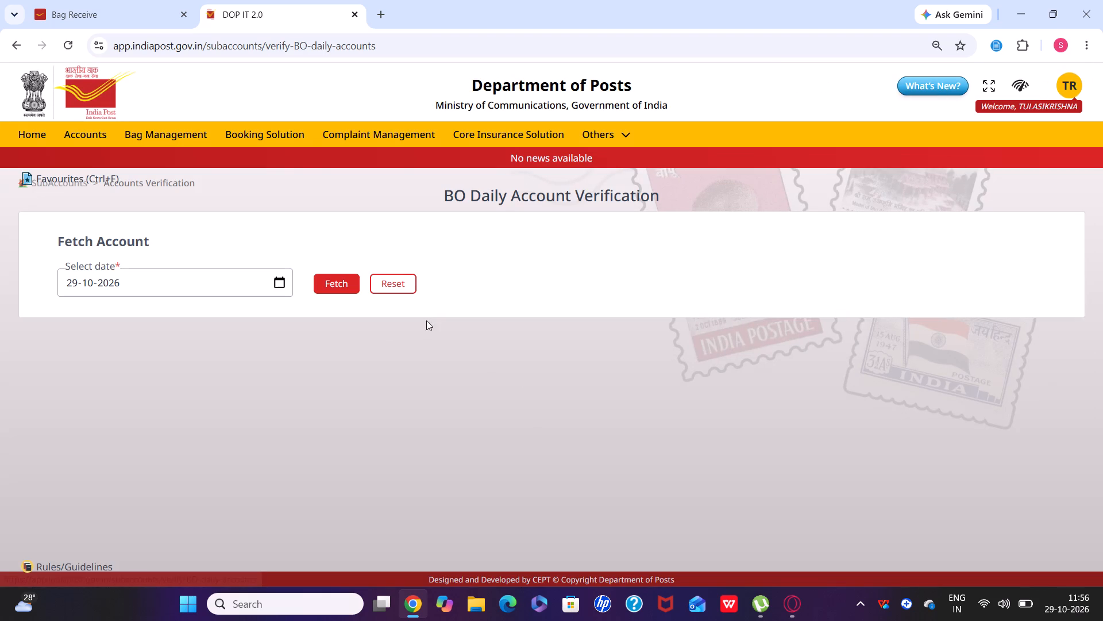
left_click(270, 279)
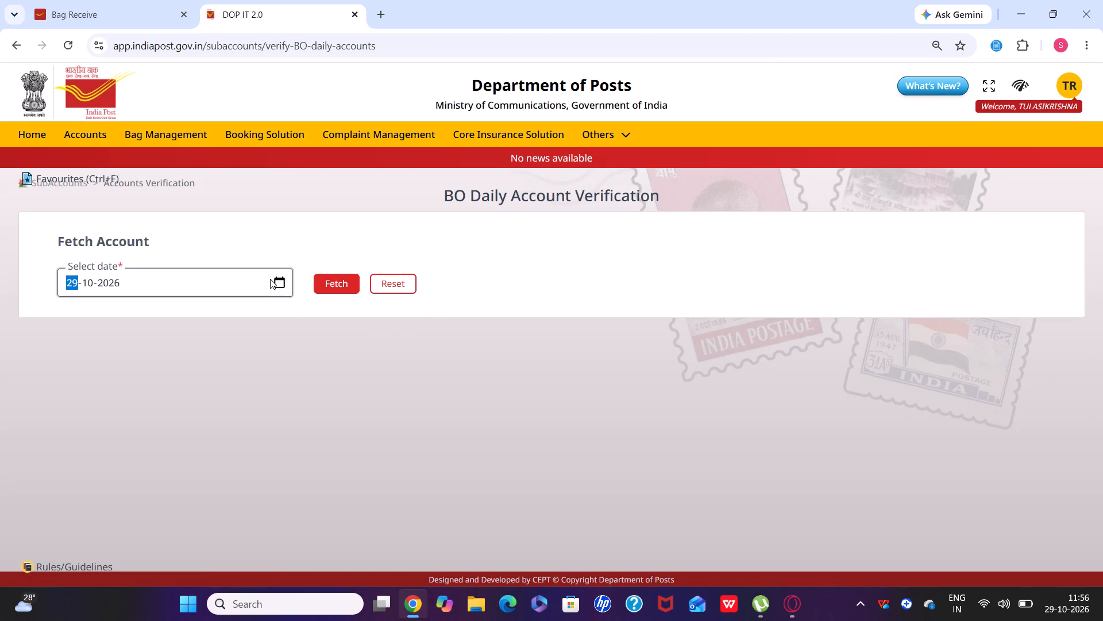
left_click(274, 281)
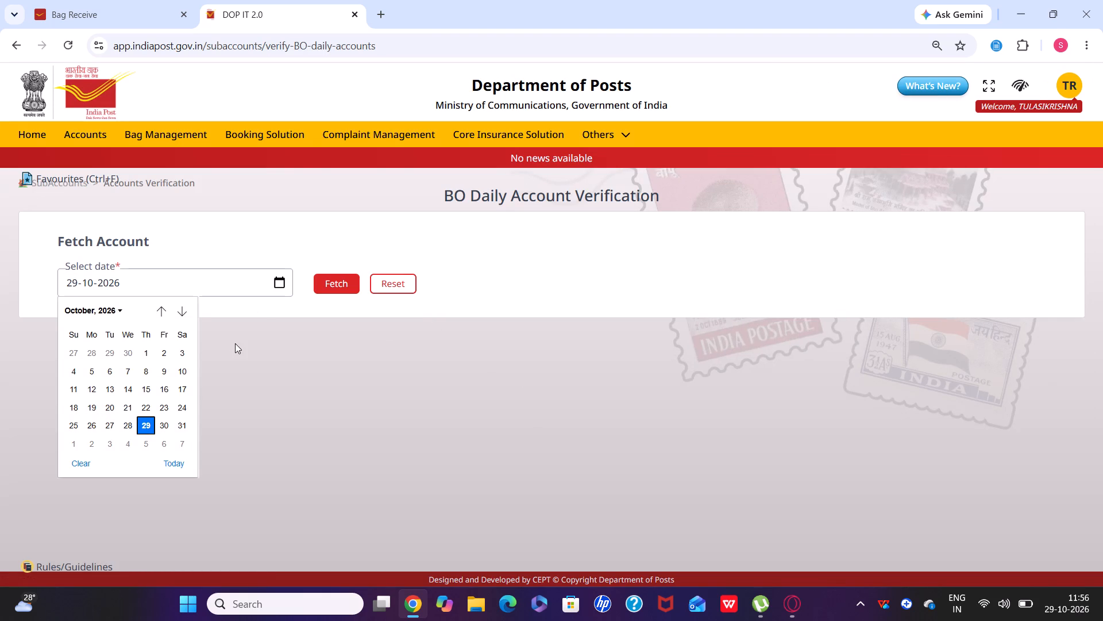
left_click(129, 423)
left_click(325, 287)
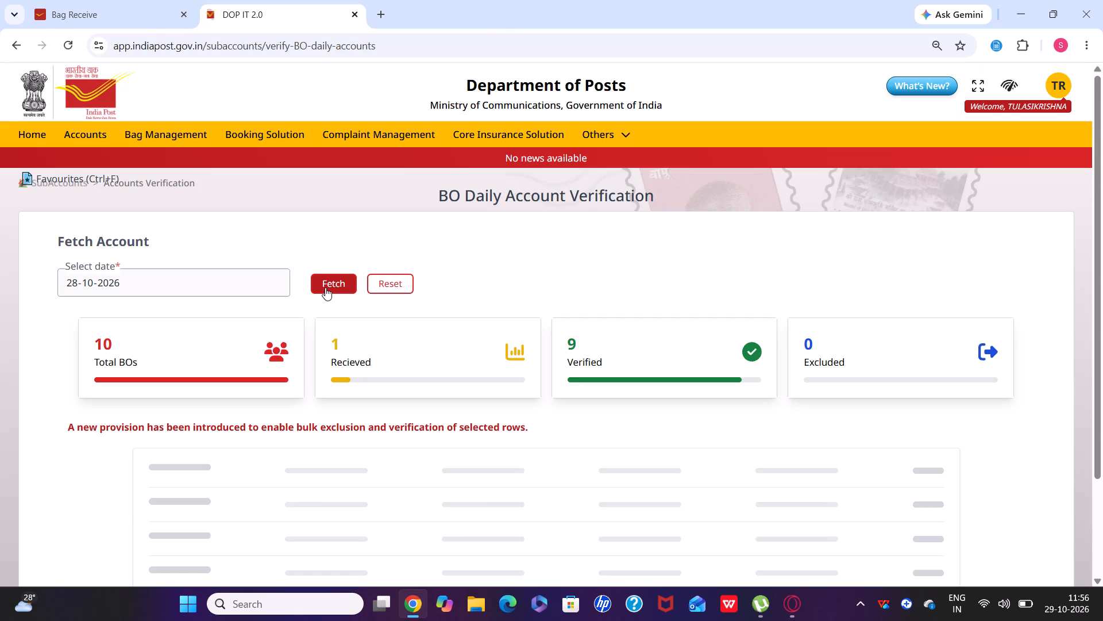
Verify the 28-10-2026 daily account of Pedanarayanapuram B.O and confirm the verification.
scroll(620, 293, "down", 4)
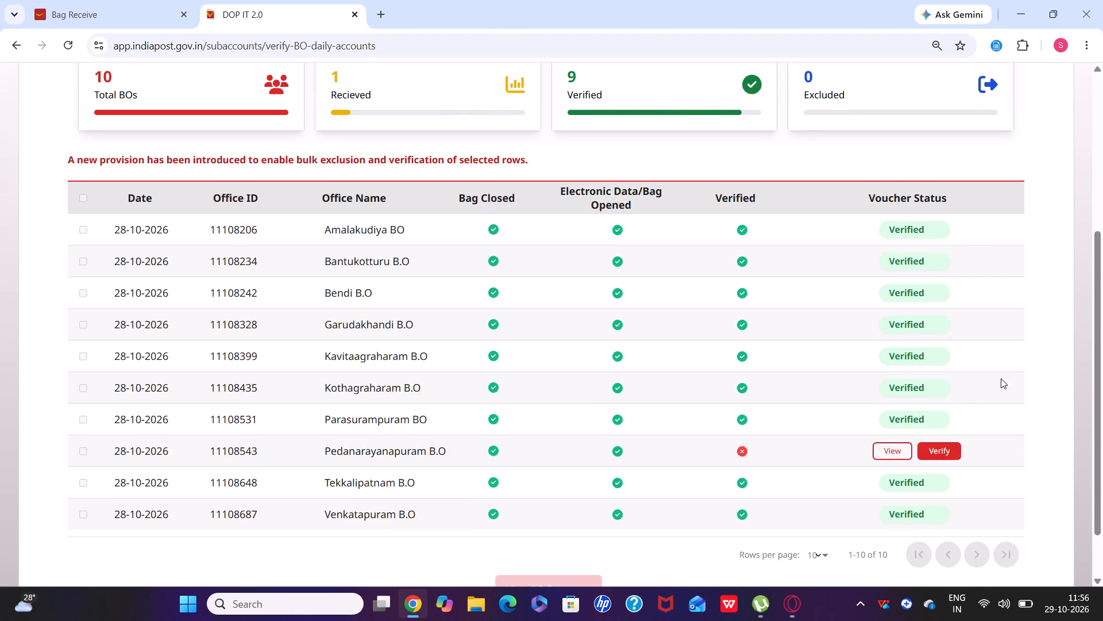
left_click(959, 388)
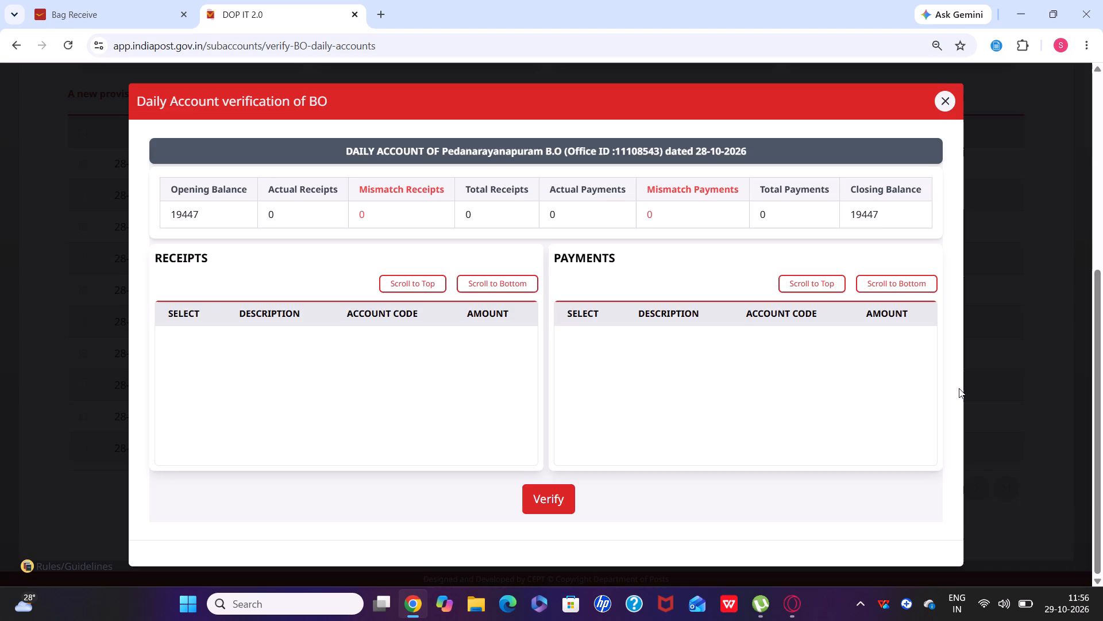
left_click(545, 489)
left_click(519, 362)
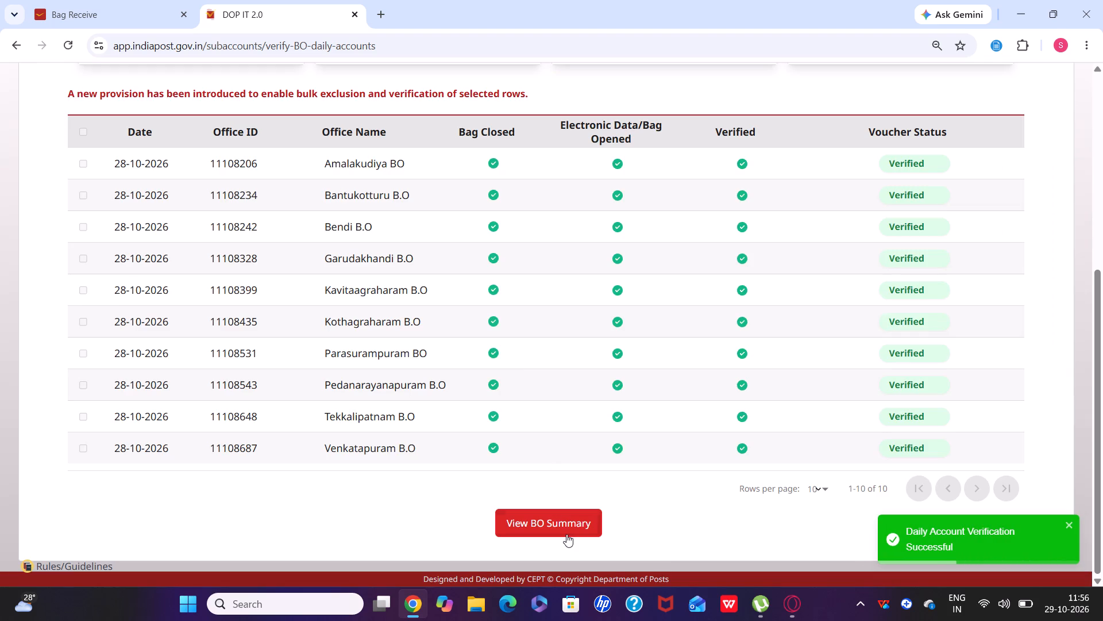
View the BO summary for 28-10-2026, close it and go back to the Accounts home page.
left_click(567, 513)
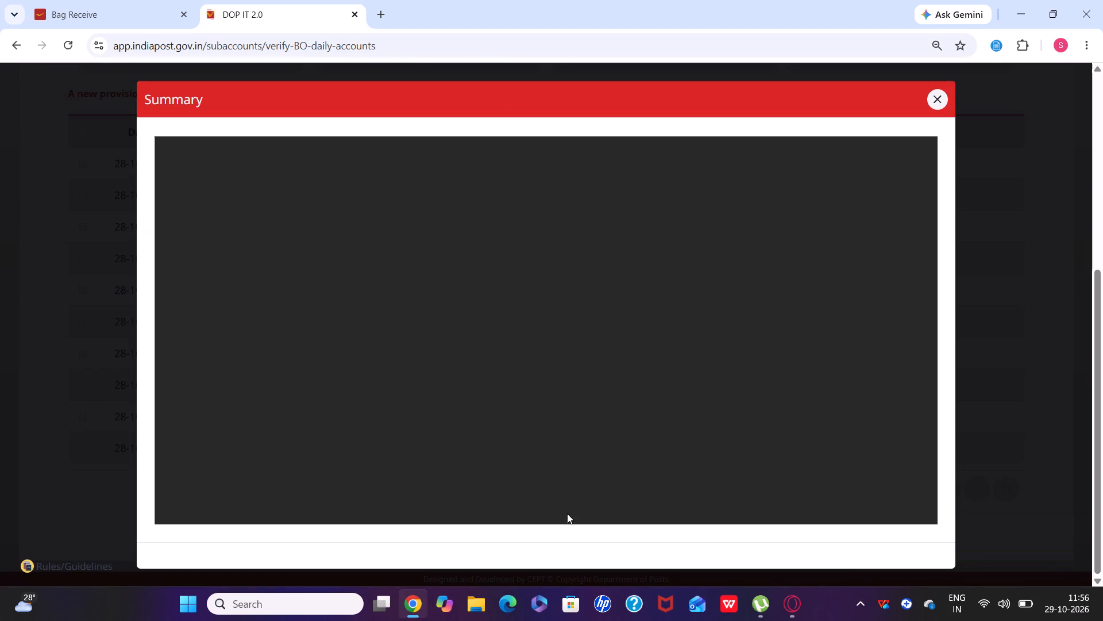
left_click(932, 103)
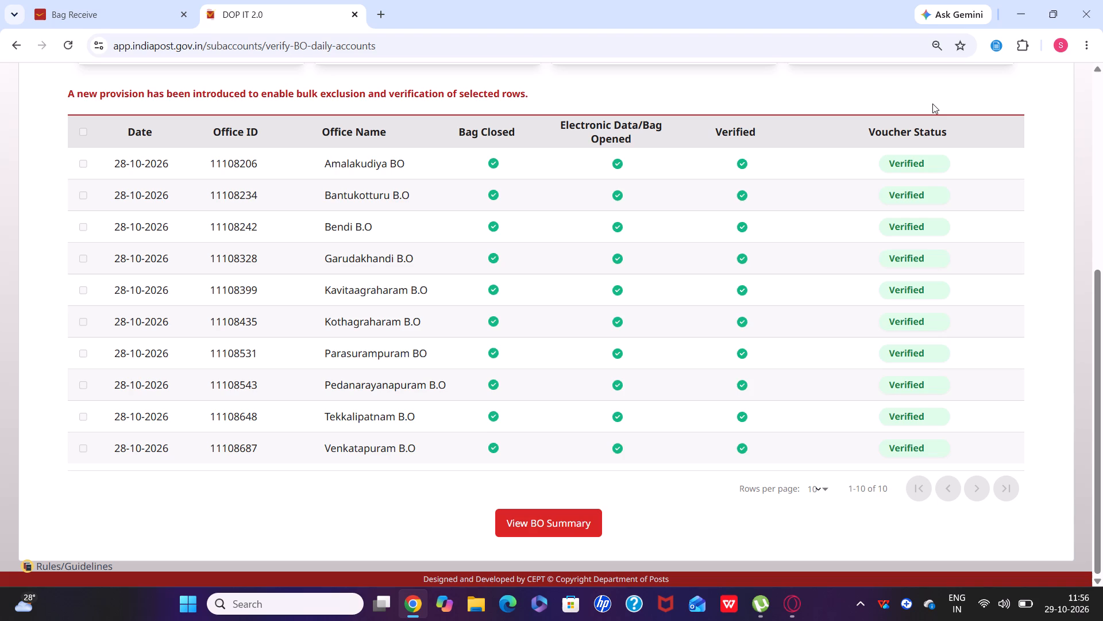
scroll(842, 228, "up", 3)
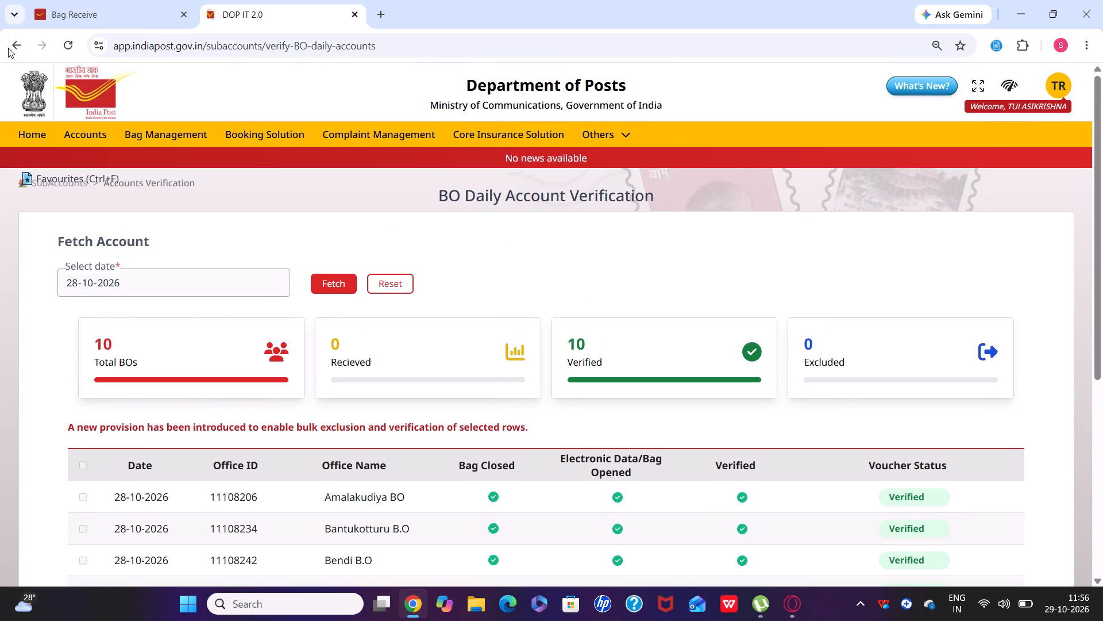
left_click(7, 47)
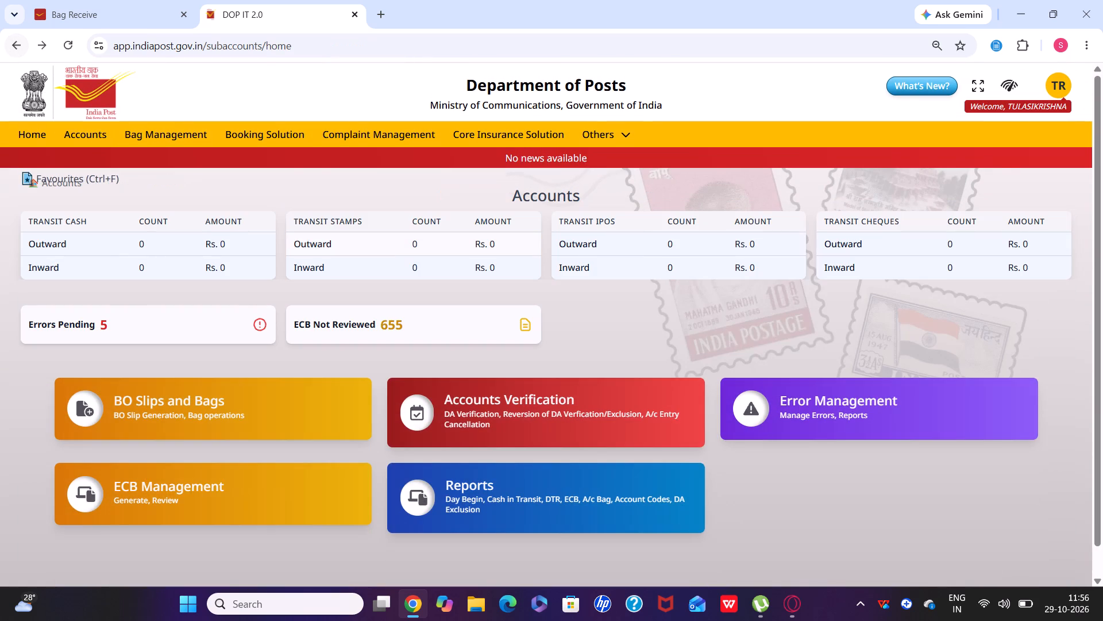
Open Generate SO Daily Account under Accounts Verification and fetch the account for 28-10-2026.
left_click(545, 396)
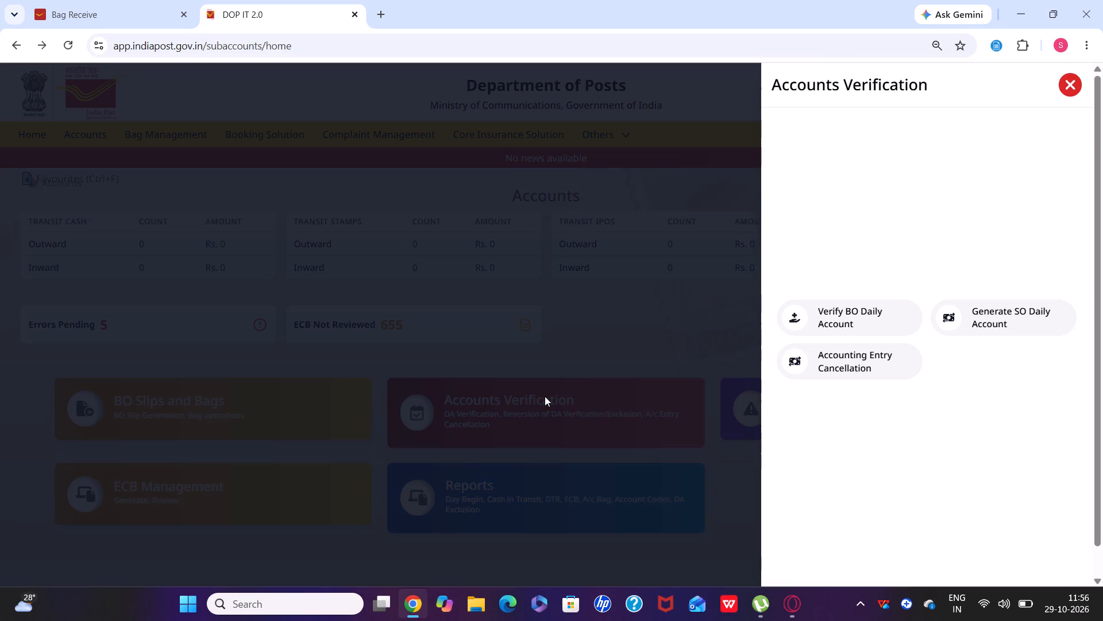
left_click(1005, 309)
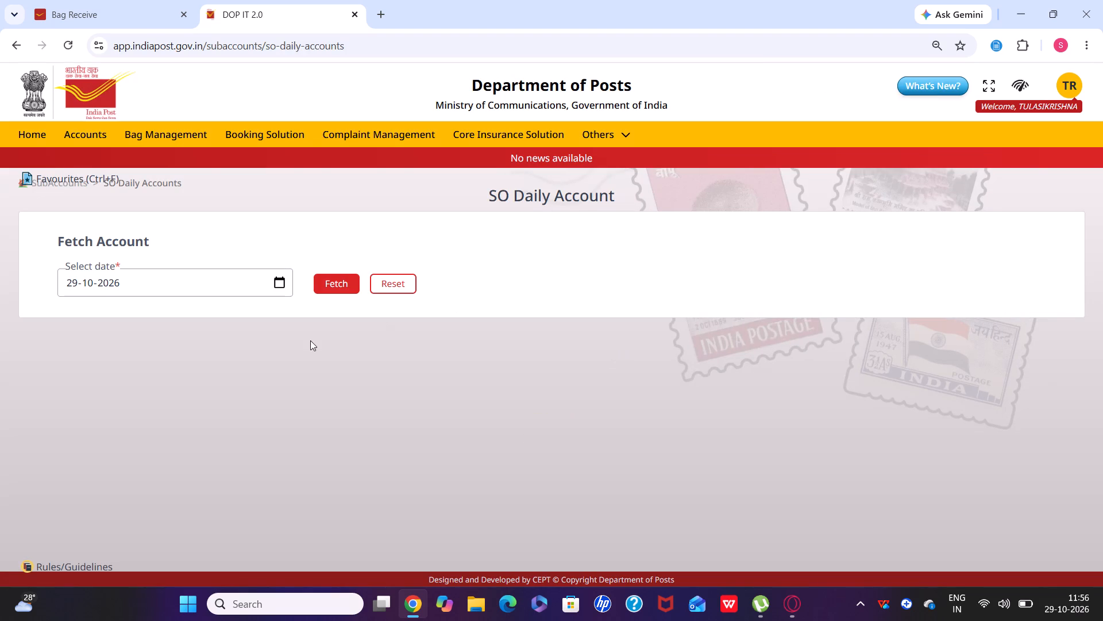
left_click(284, 289)
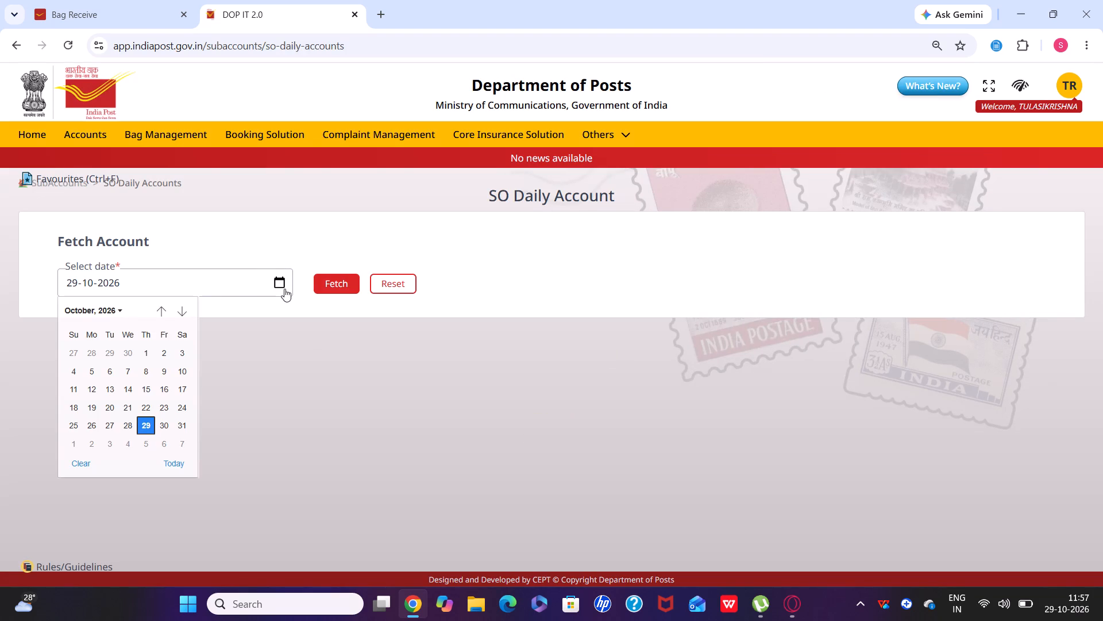
left_click(123, 419)
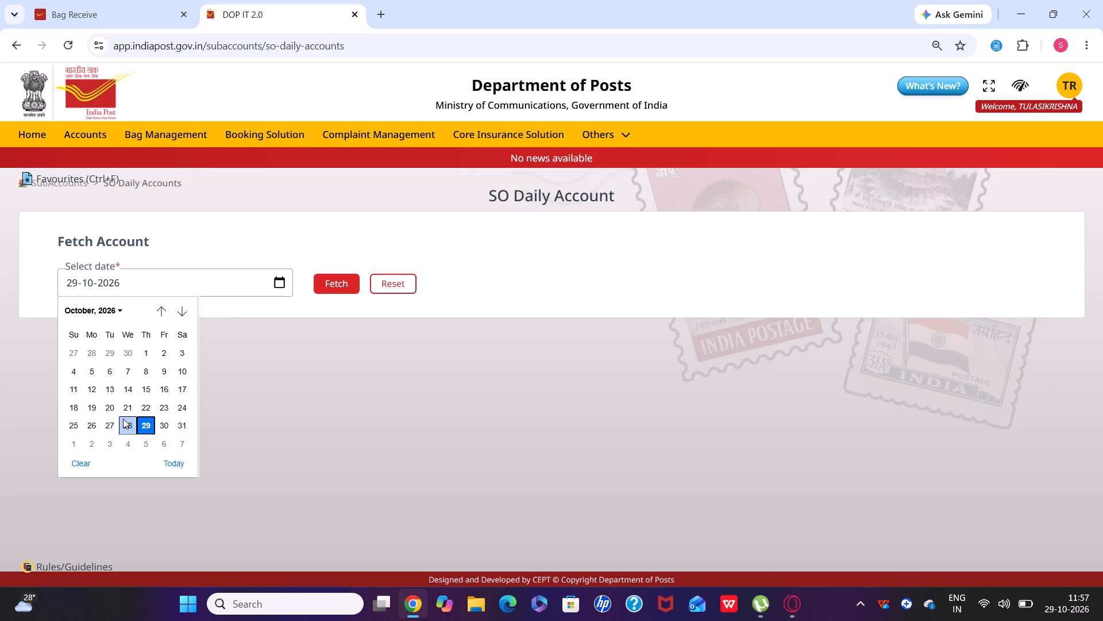
left_click(337, 282)
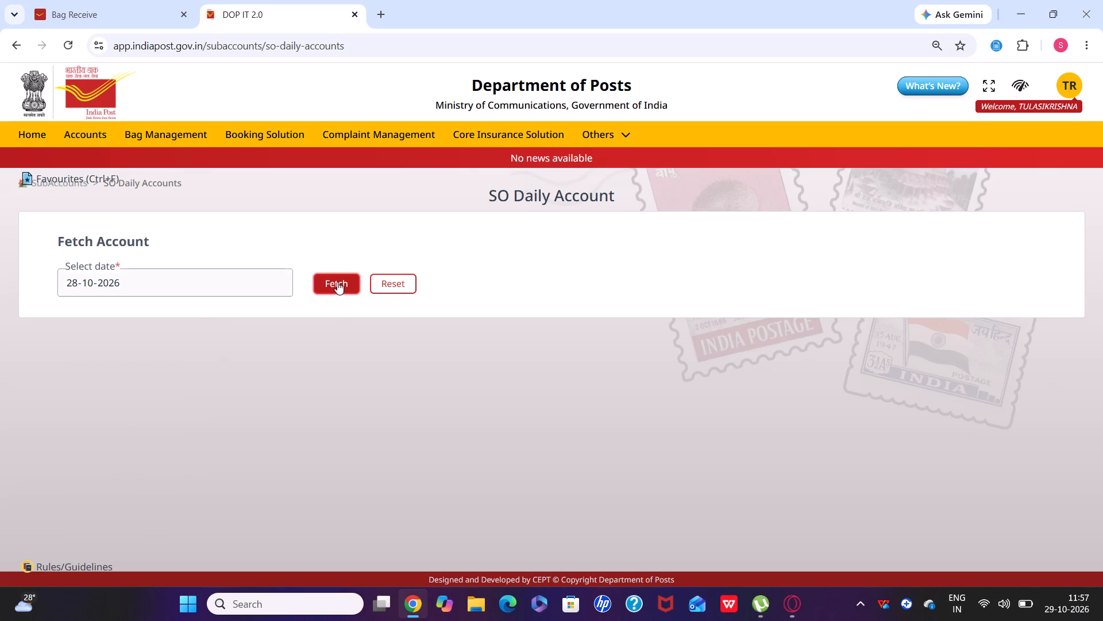
Generate the SO daily account for 28-10-2026 below the list of branch offices.
scroll(337, 282, "down", 7)
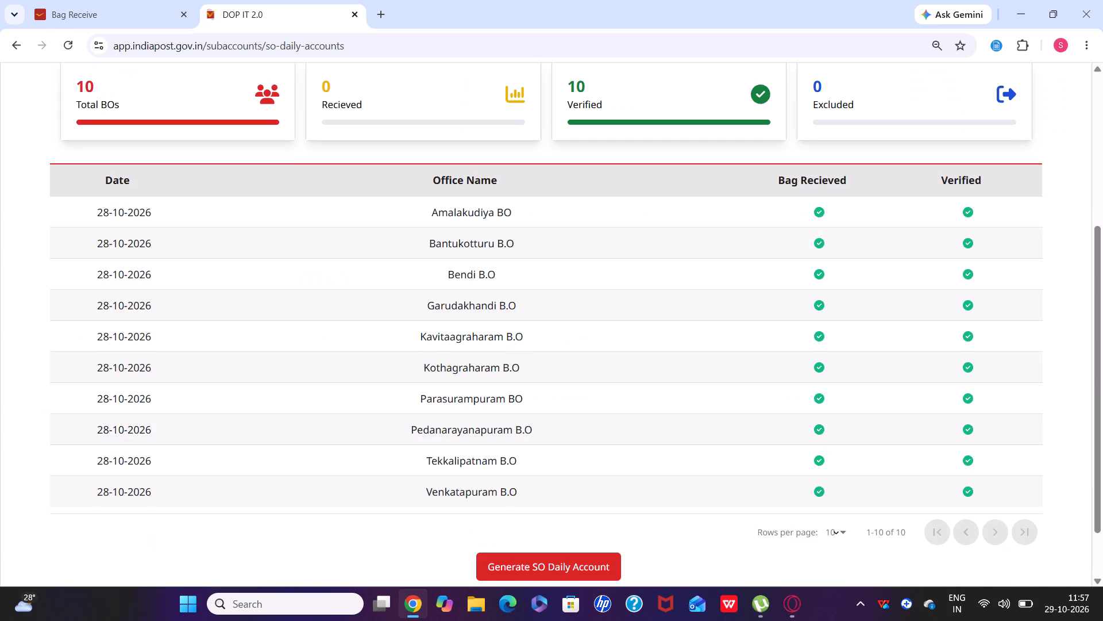
left_click(523, 496)
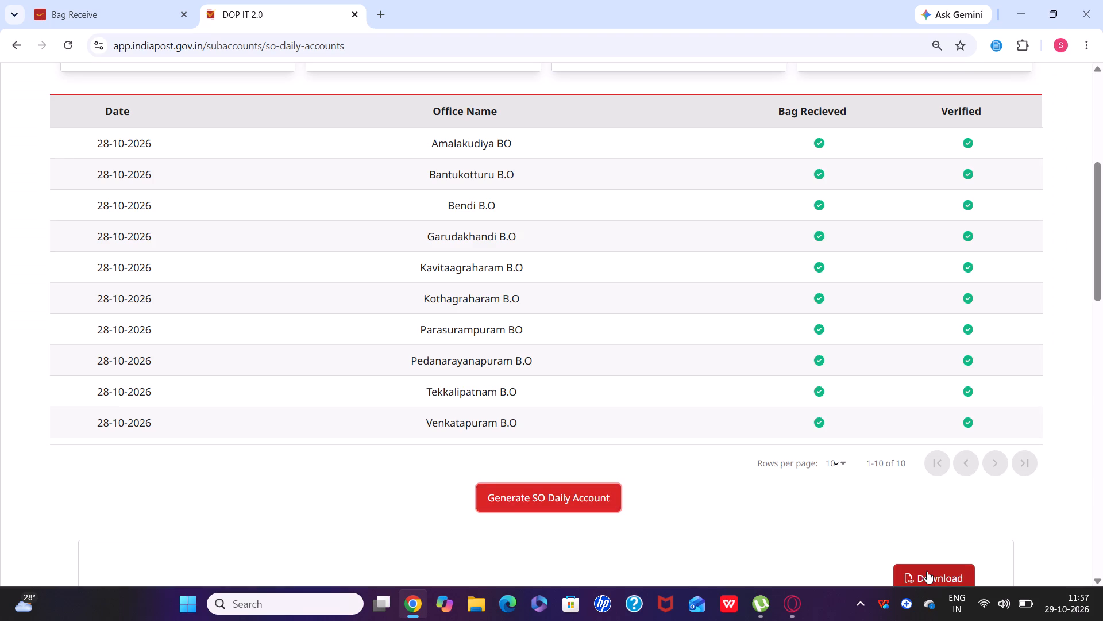
Download the generated SO daily account as a PDF and open it, dismissing the pop-up notifications.
left_click(927, 571)
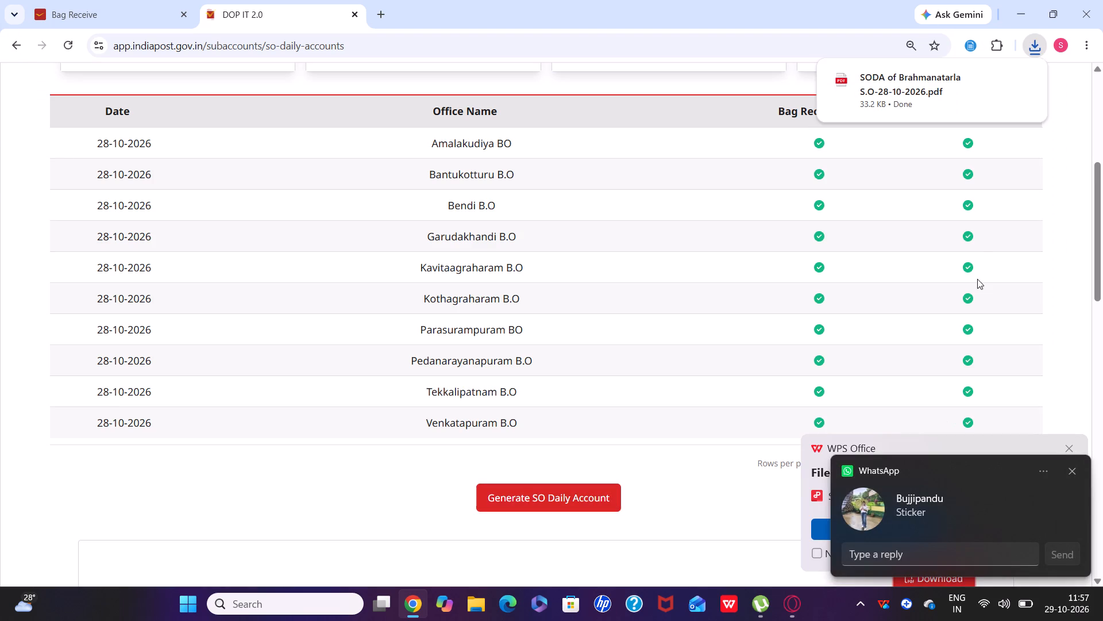
left_click(939, 101)
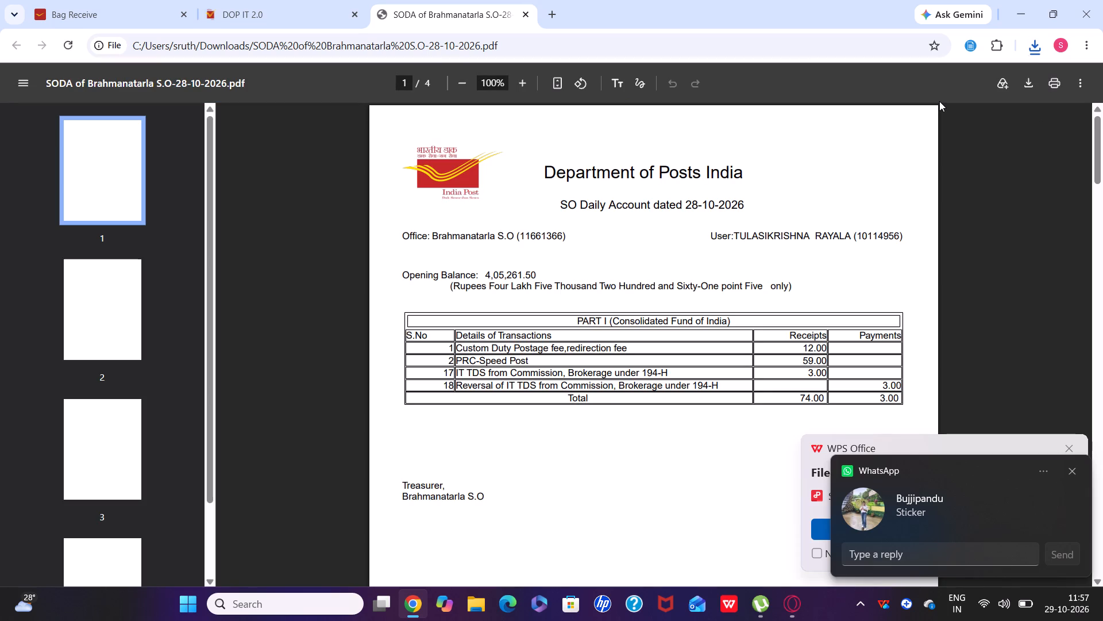
left_click(1066, 470)
left_click(1066, 452)
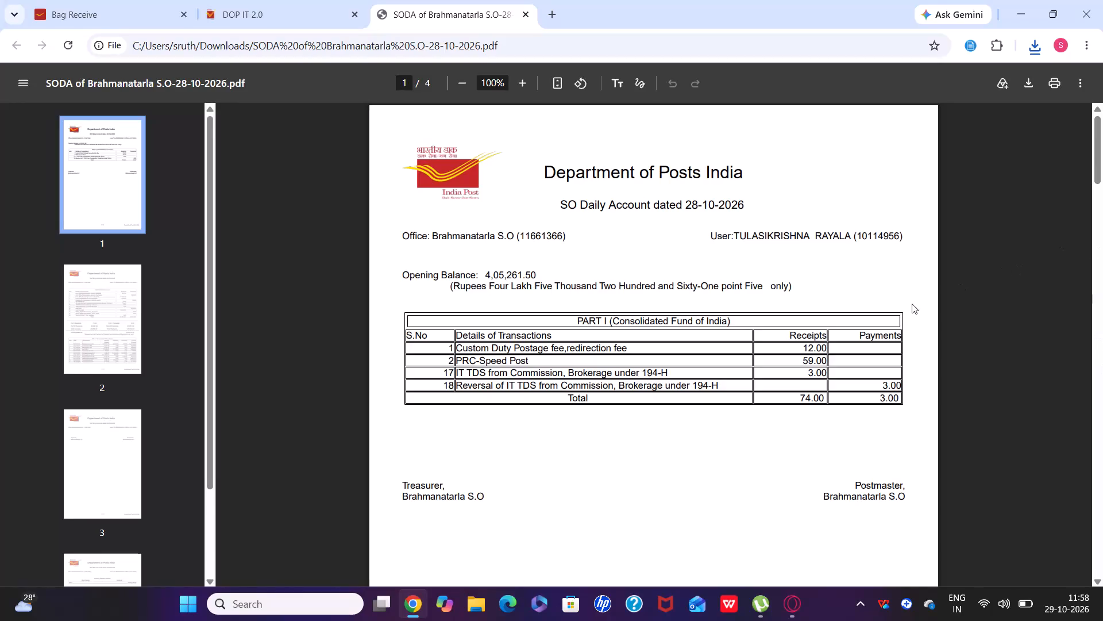
Examine the SO daily account PDF, checking the Part III transactions, receipt and payment totals, closing balance and subordinate office details.
scroll(912, 304, "down", 4)
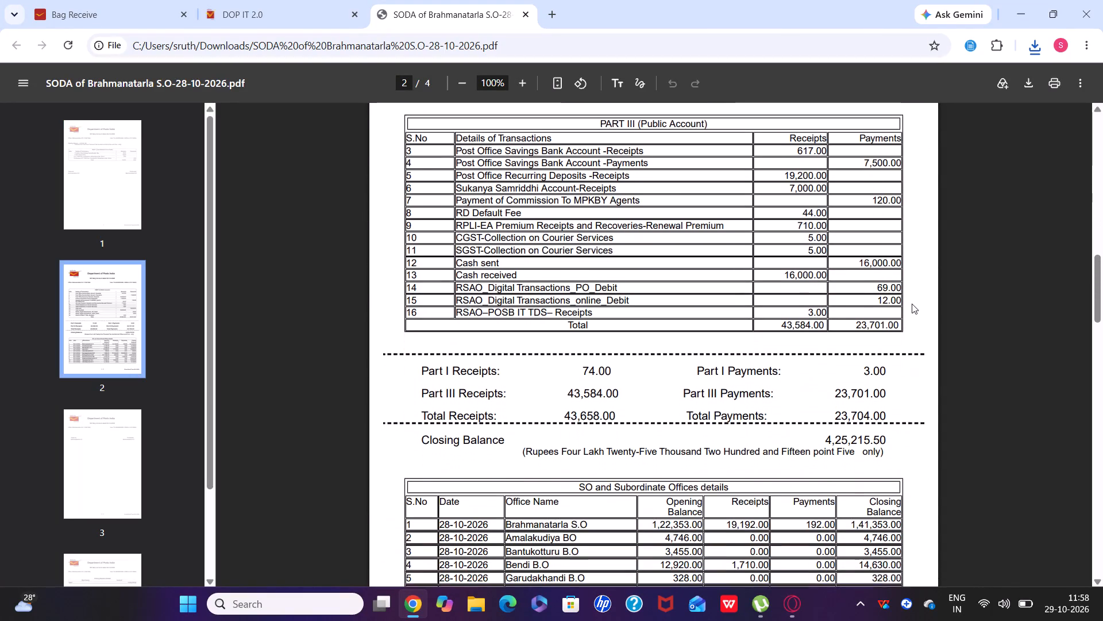
scroll(936, 392, "up", 2)
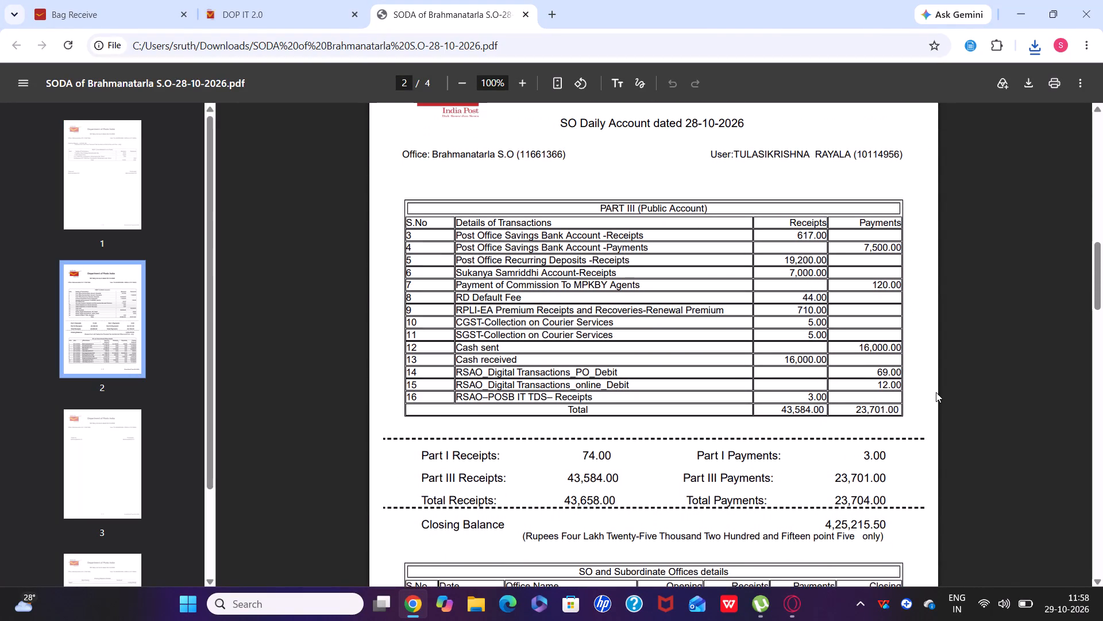
scroll(936, 392, "up", 1)
scroll(936, 392, "down", 2)
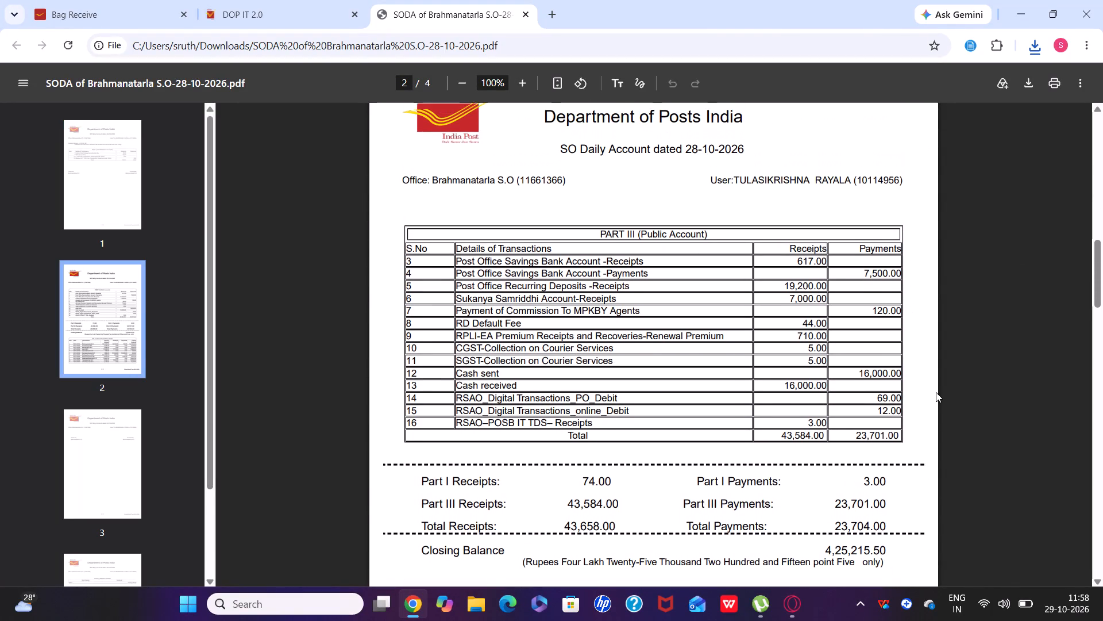
scroll(936, 392, "down", 3)
scroll(936, 392, "up", 5)
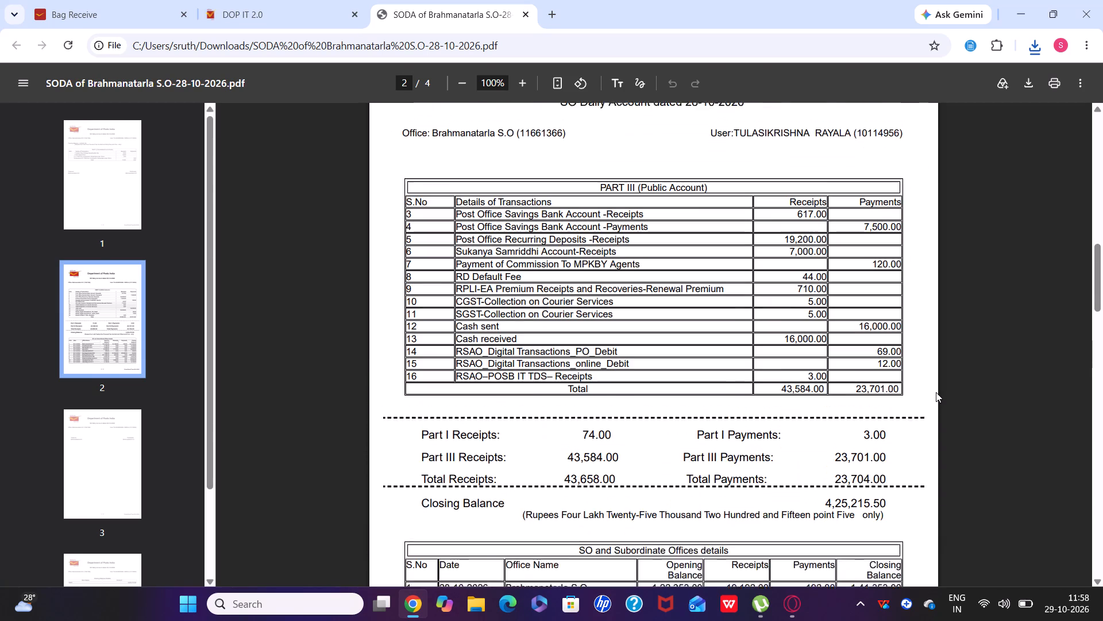
scroll(936, 392, "down", 2)
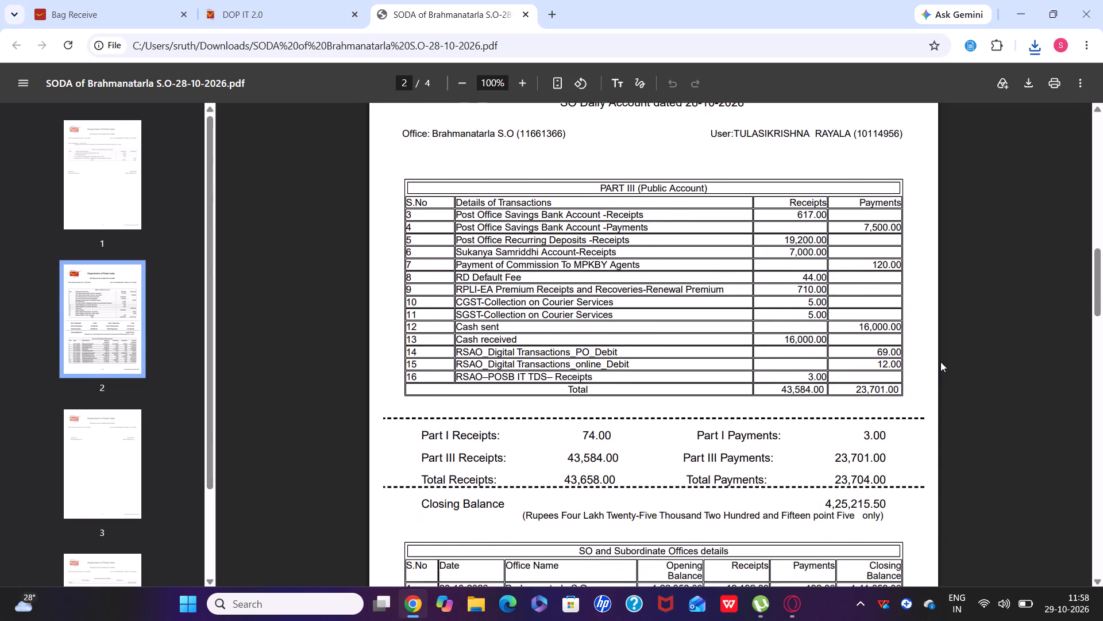
scroll(940, 362, "down", 2)
scroll(940, 362, "up", 1)
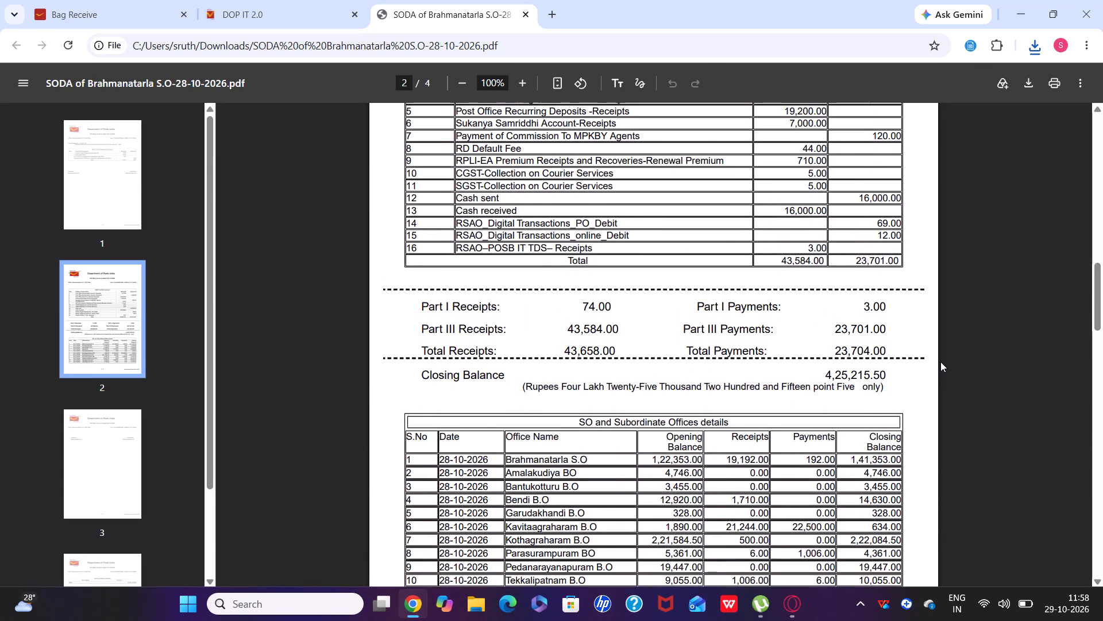
scroll(940, 362, "up", 2)
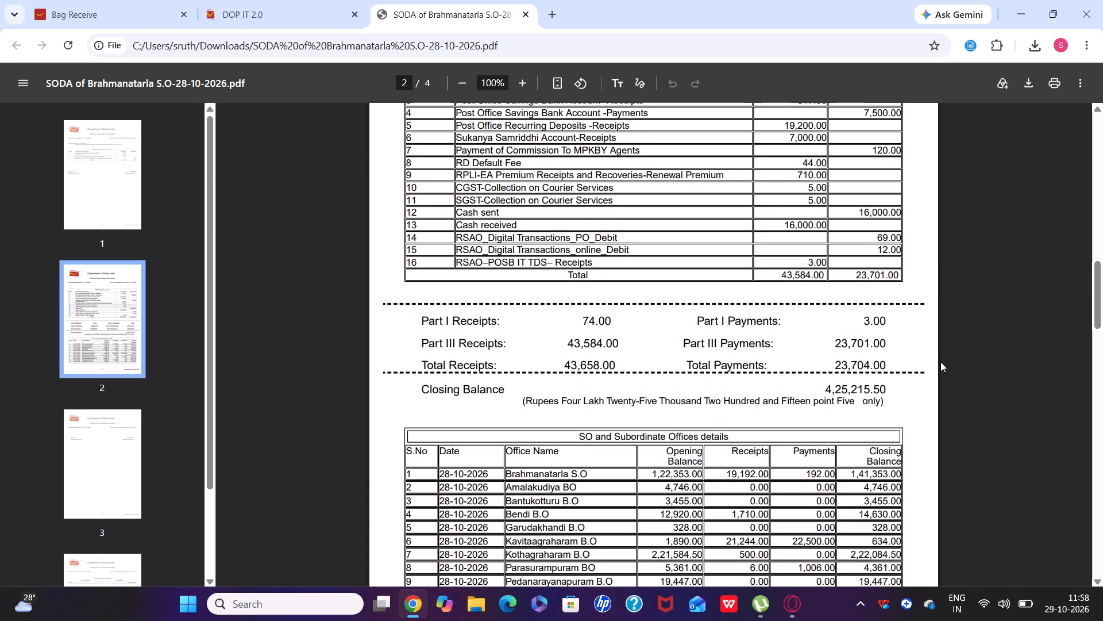
left_click(940, 362)
scroll(940, 362, "up", 1)
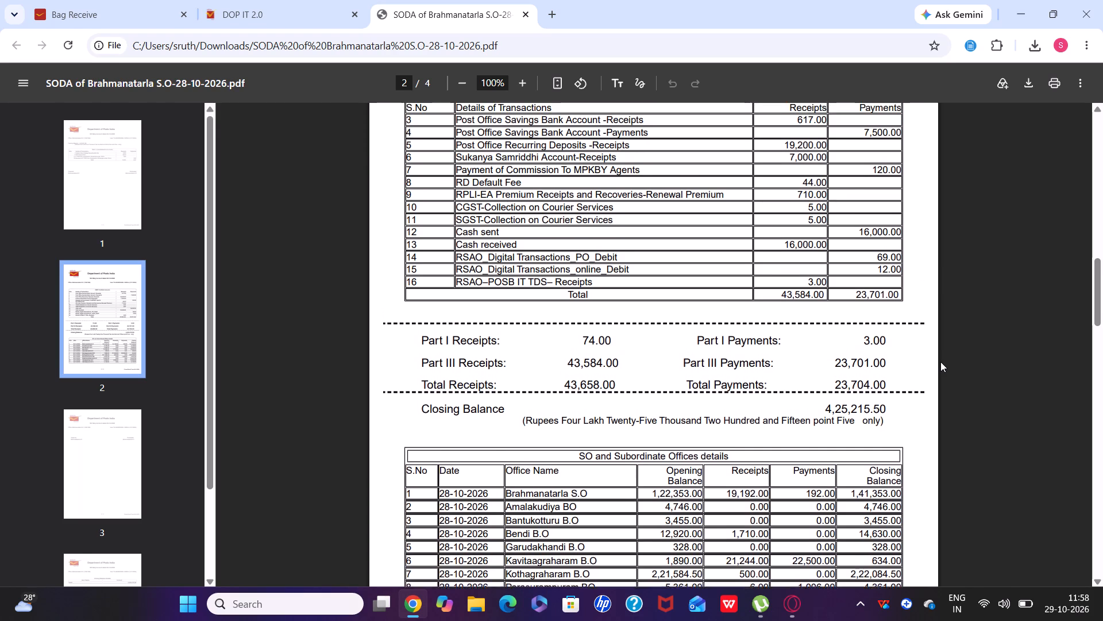
scroll(940, 362, "up", 1)
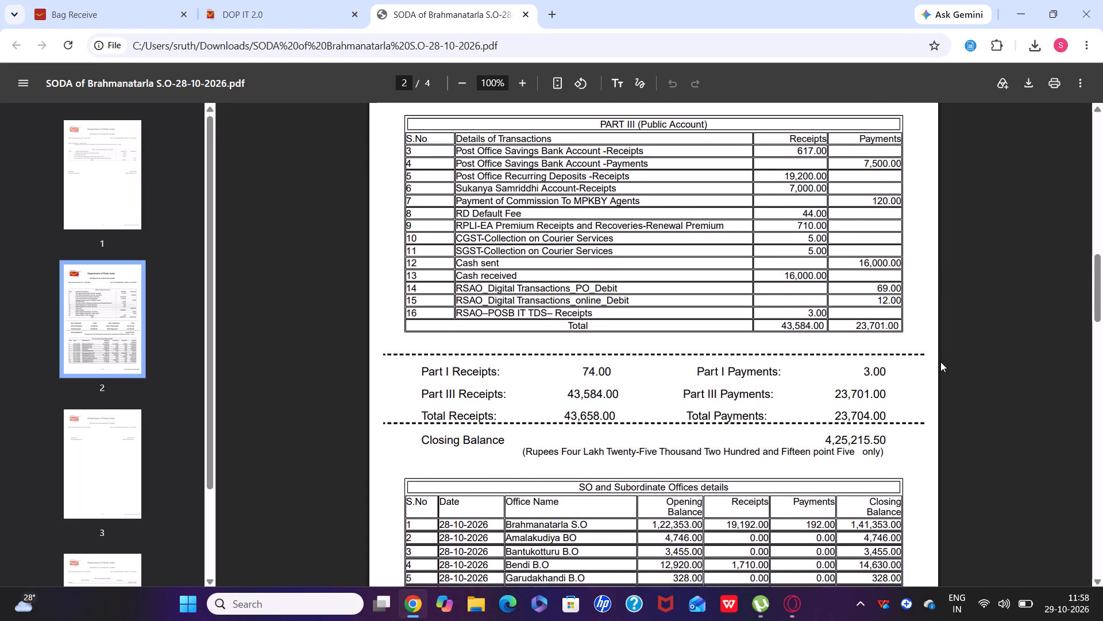
scroll(940, 362, "up", 2)
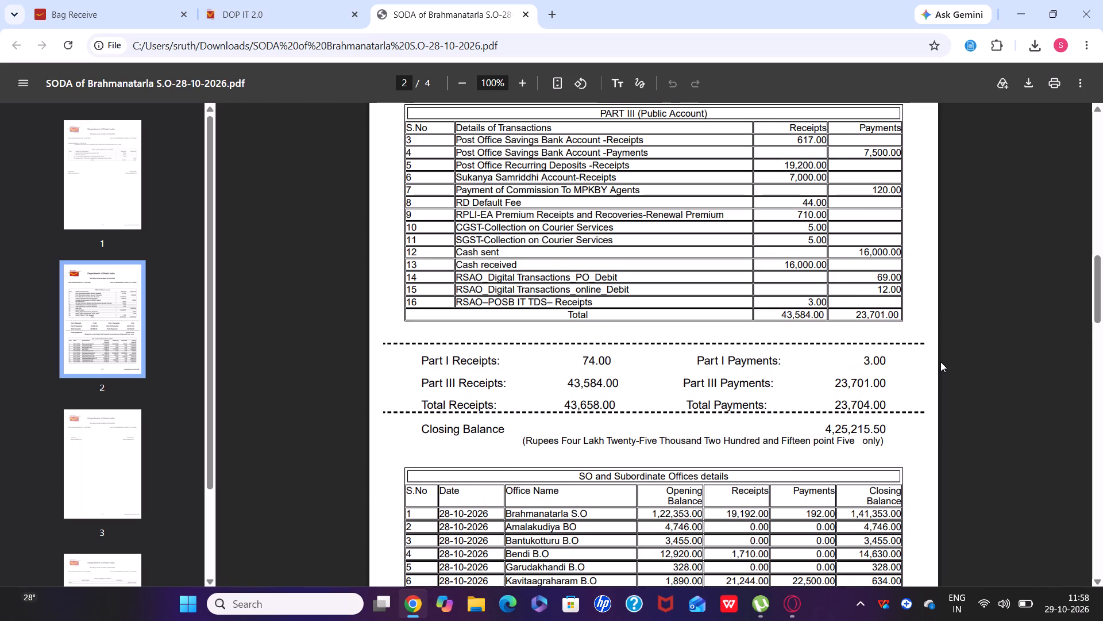
scroll(940, 362, "up", 1)
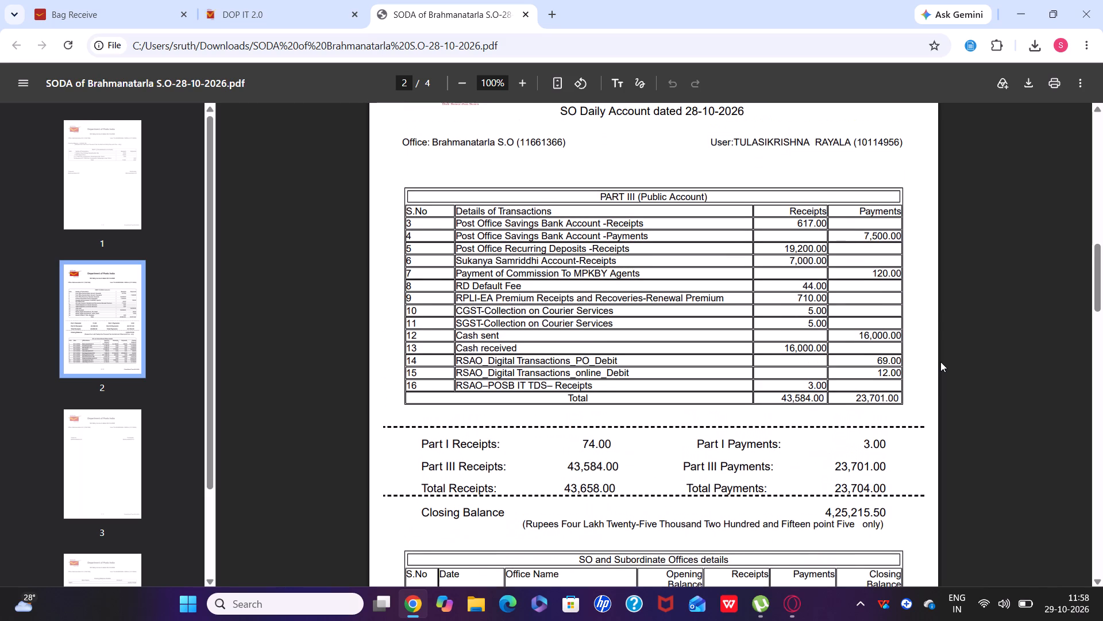
scroll(940, 362, "up", 1)
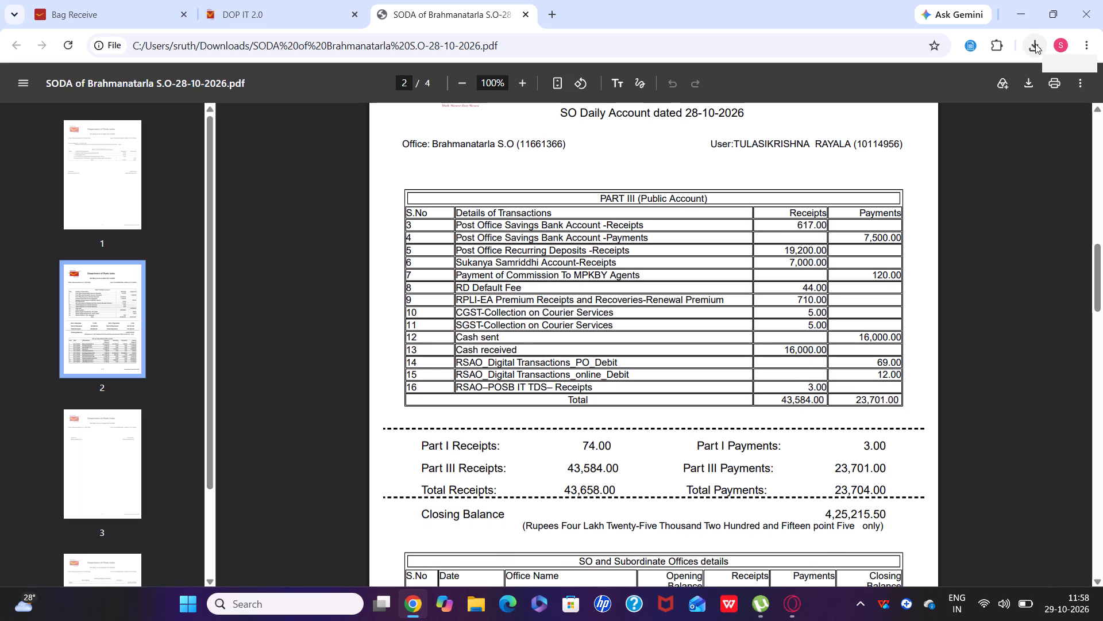
left_click(1035, 44)
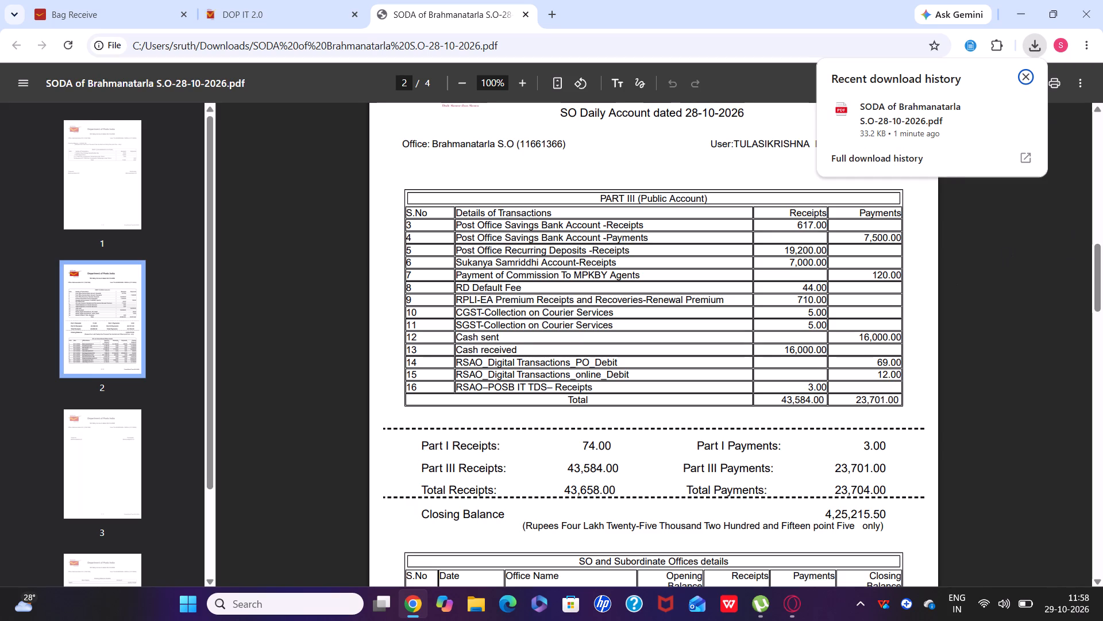
scroll(900, 276, "up", 1)
scroll(900, 276, "down", 1)
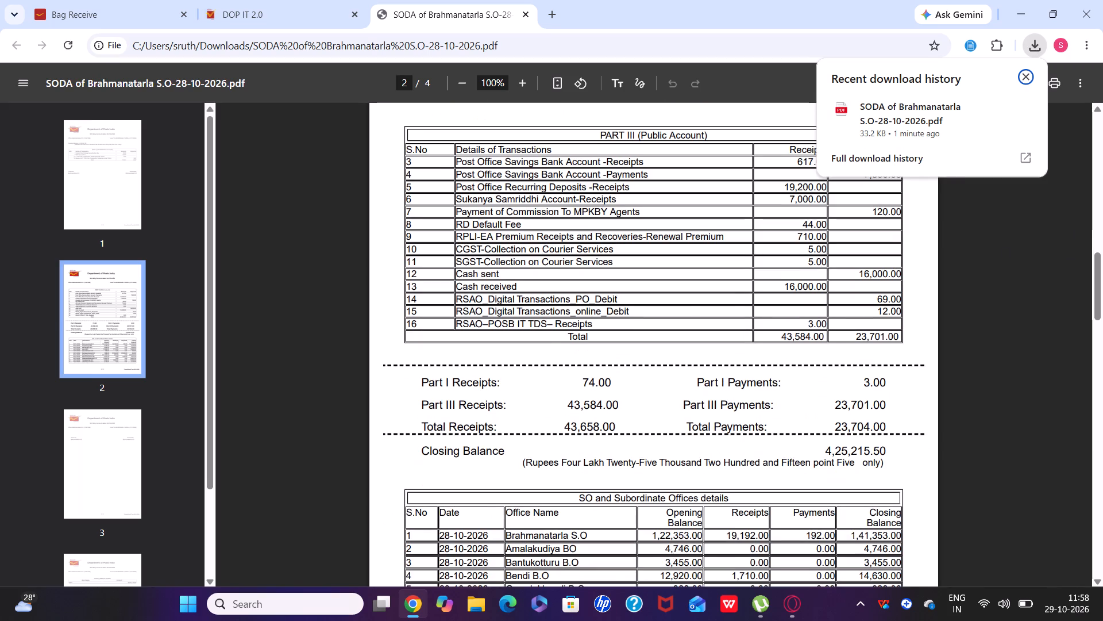
left_click(900, 276)
Open the print preview of the SO daily account PDF and review all its pages through the closing balance details.
left_click(1050, 79)
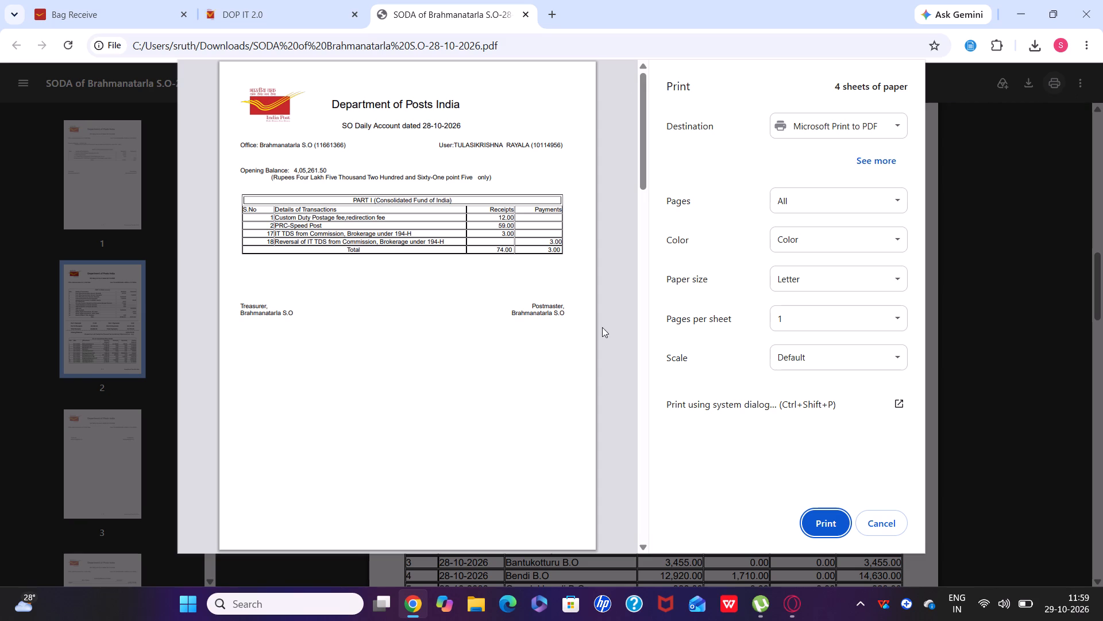
scroll(522, 367, "down", 3)
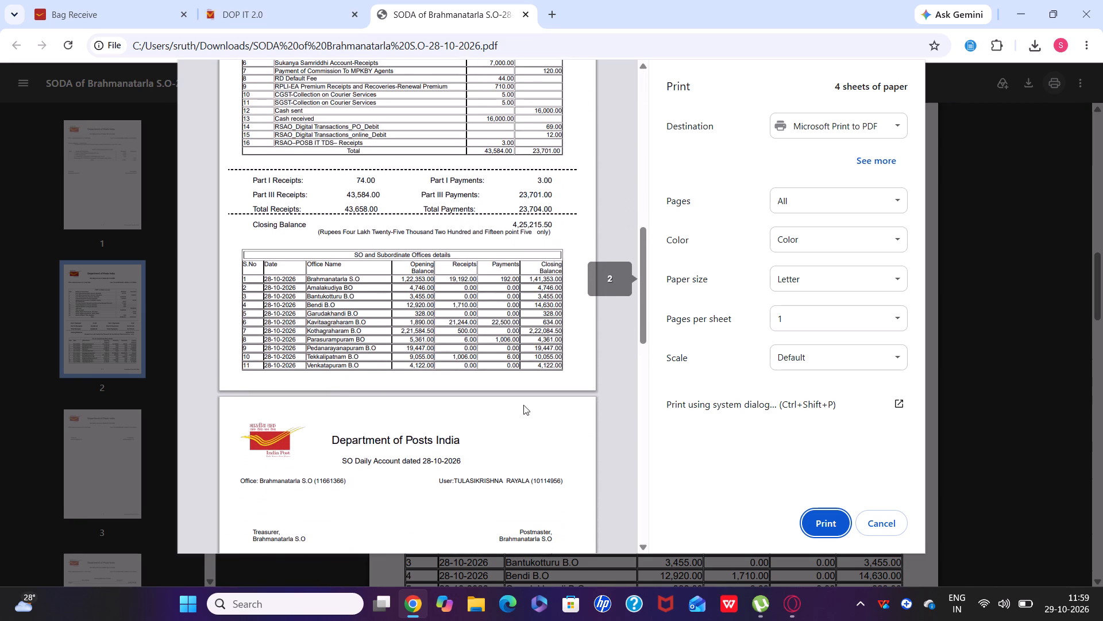
scroll(529, 442, "up", 4)
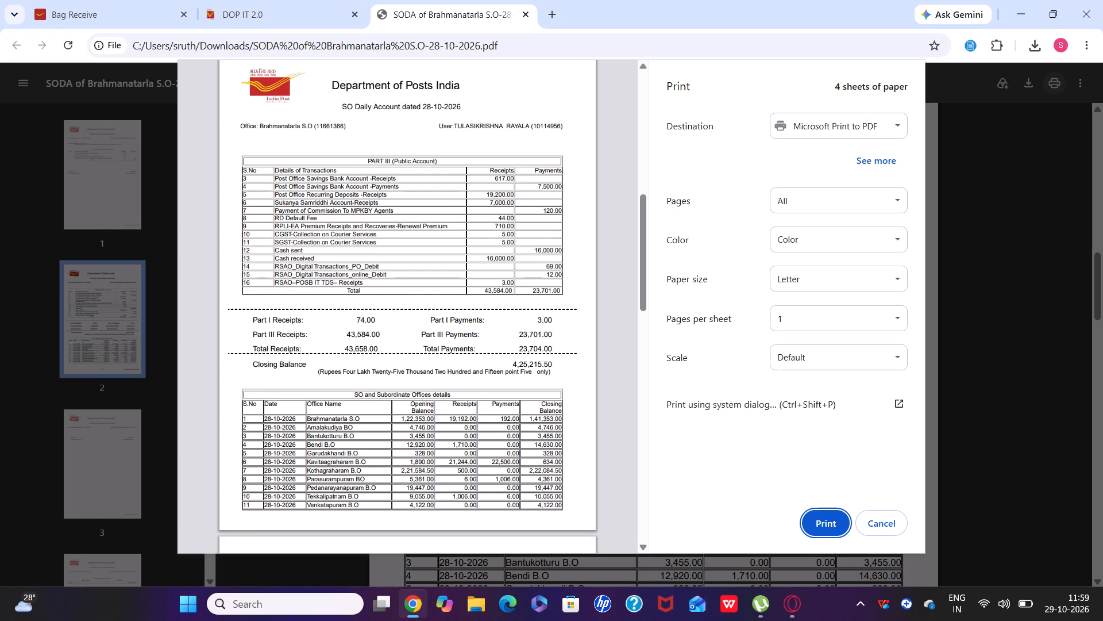
scroll(469, 416, "down", 3)
scroll(469, 416, "up", 1)
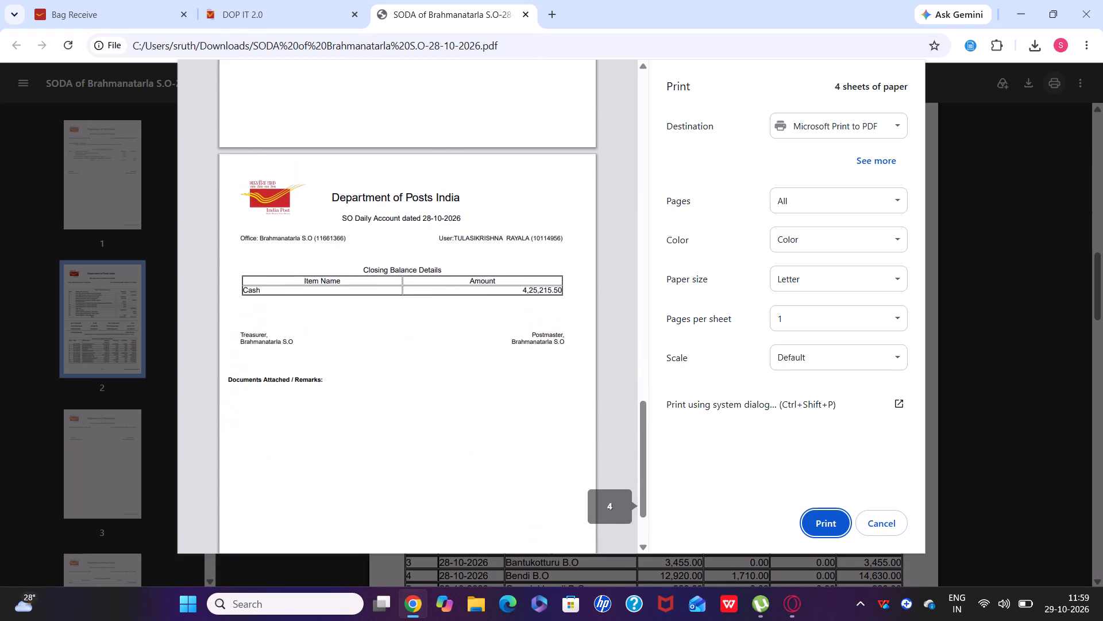
scroll(469, 416, "up", 4)
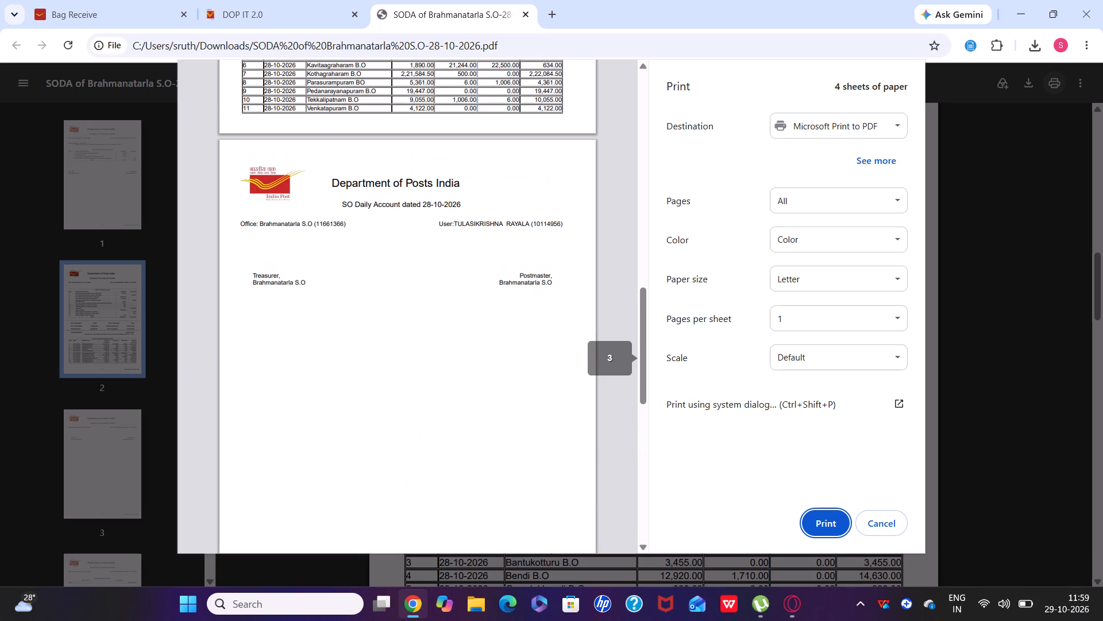
scroll(469, 416, "down", 1)
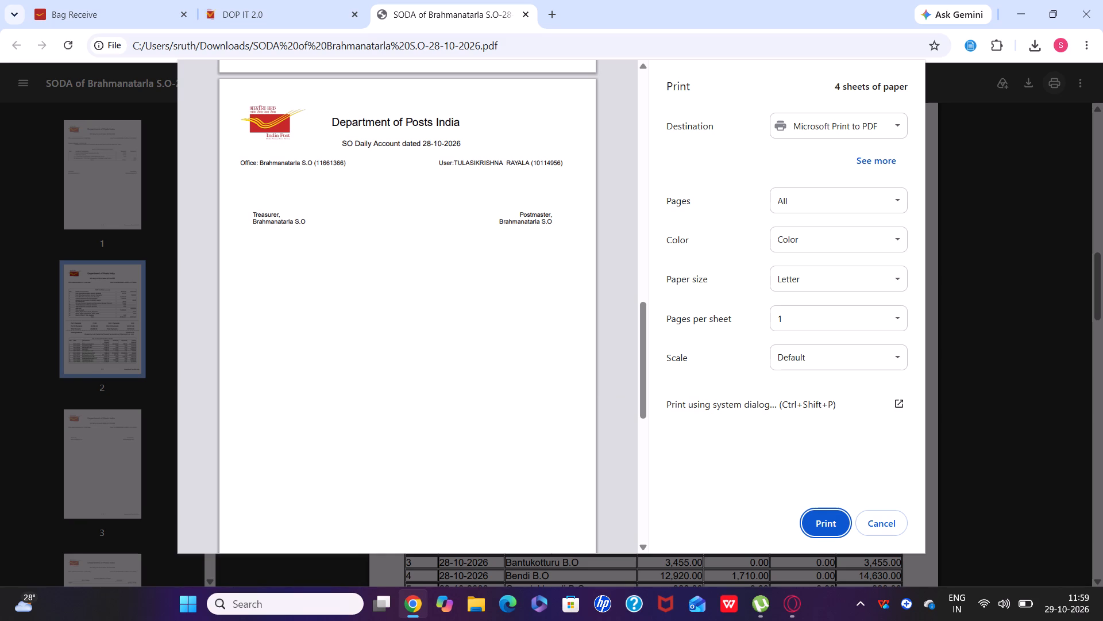
scroll(470, 396, "down", 3)
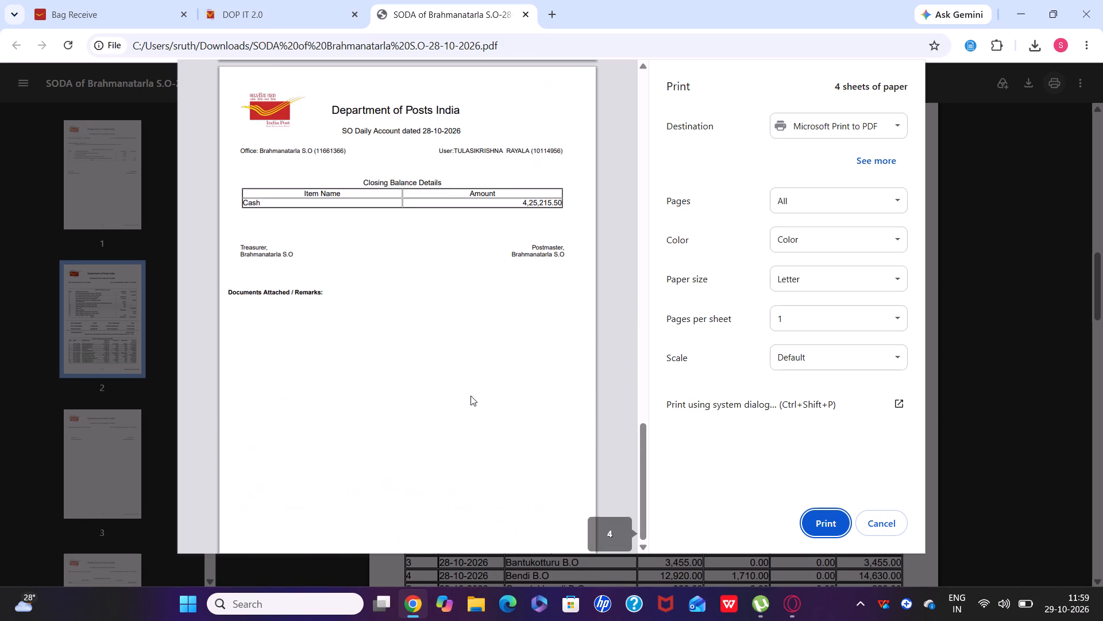
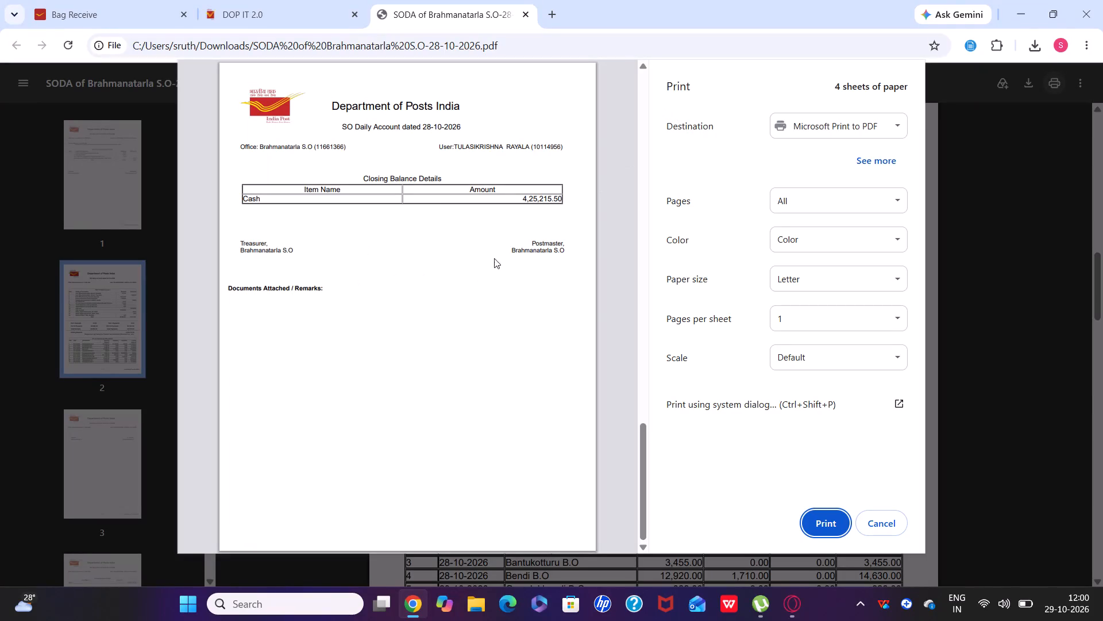
Close the SO daily account PDF together with its print preview.
left_click(521, 11)
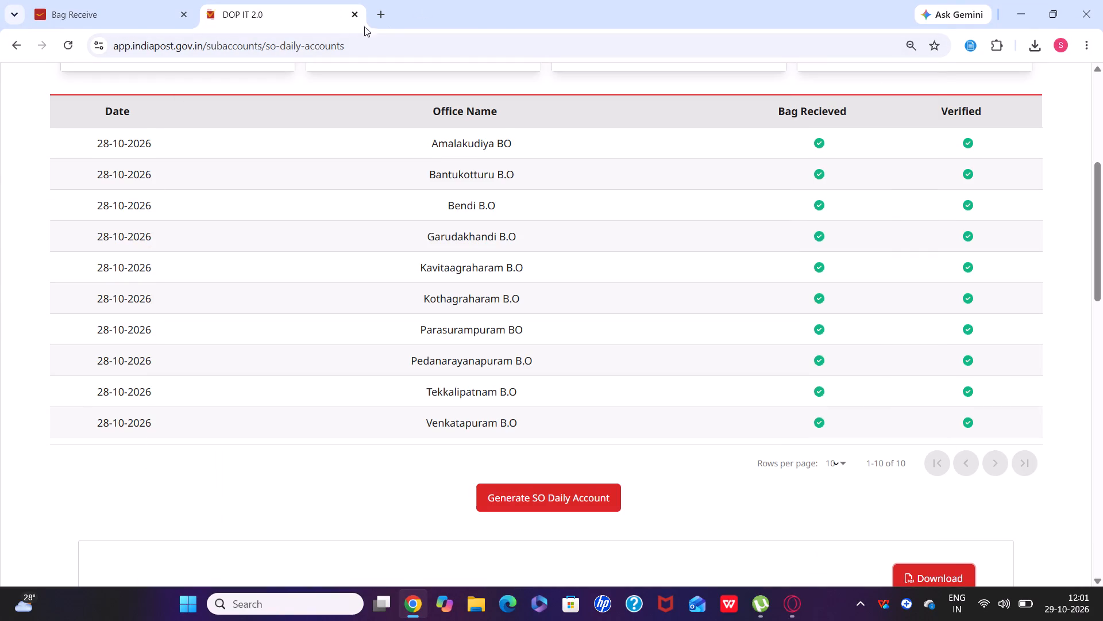
Go to Postman and Delivery Management and open Delivery Operations.
scroll(195, 145, "up", 3)
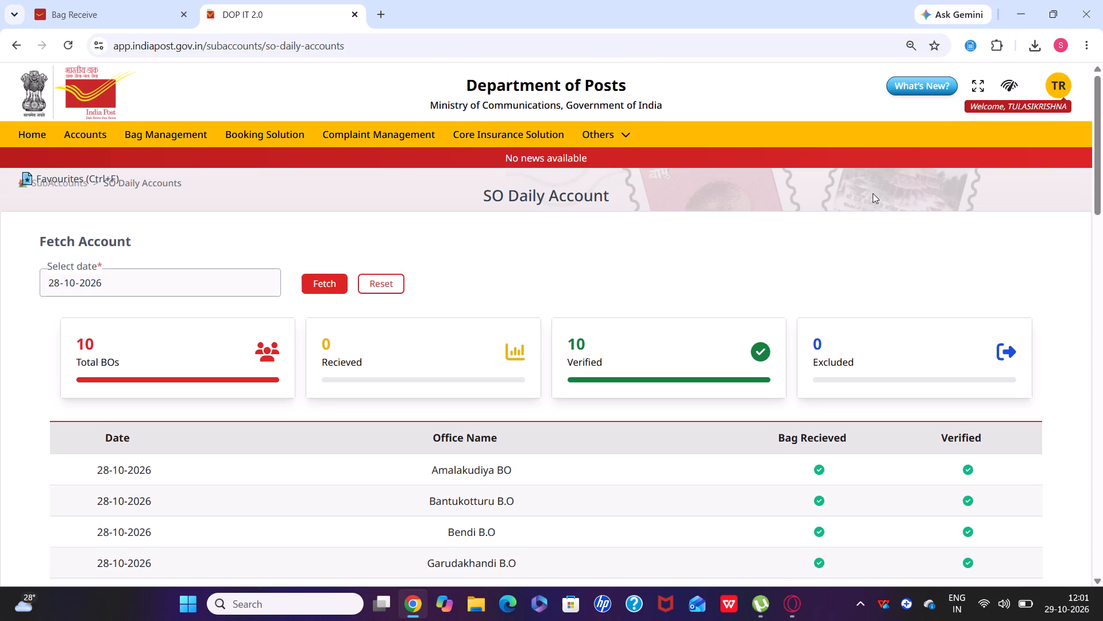
left_click(612, 135)
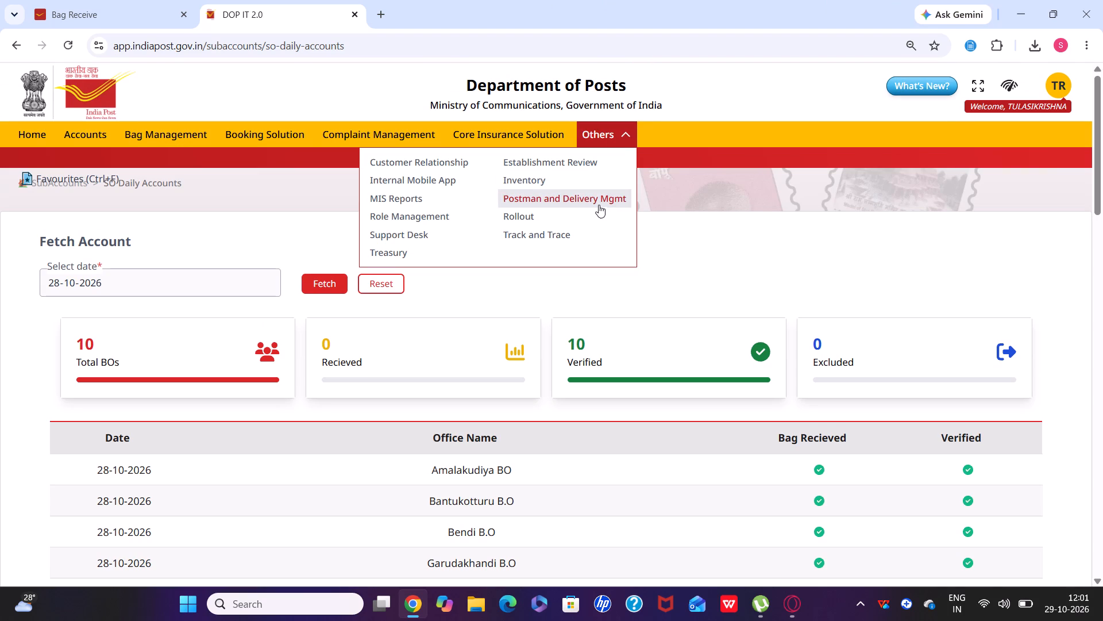
left_click(597, 206)
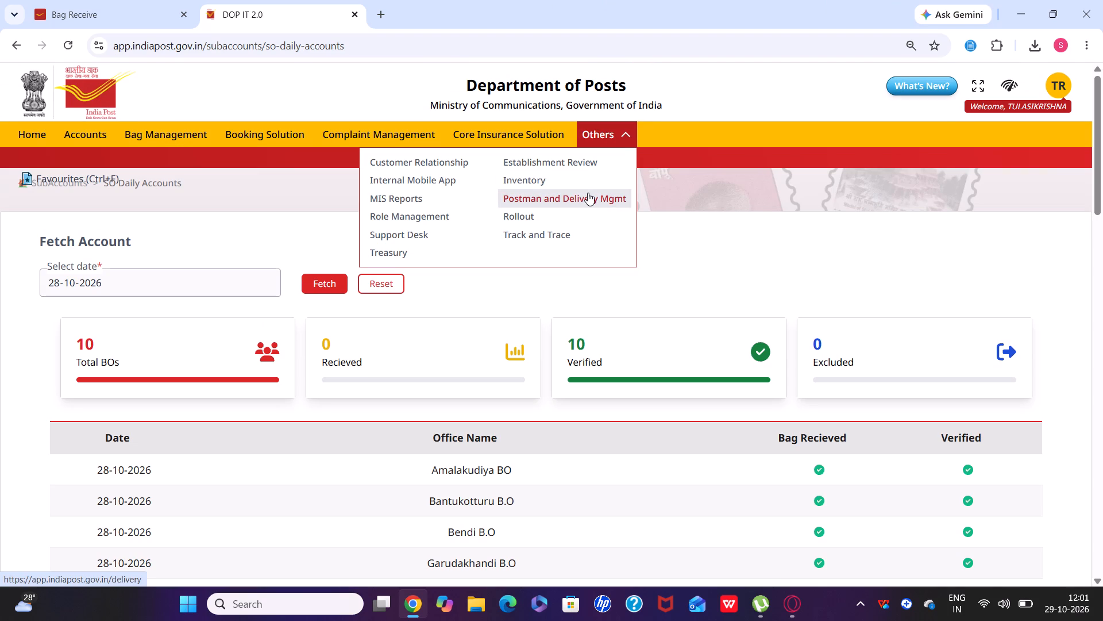
left_click(588, 193)
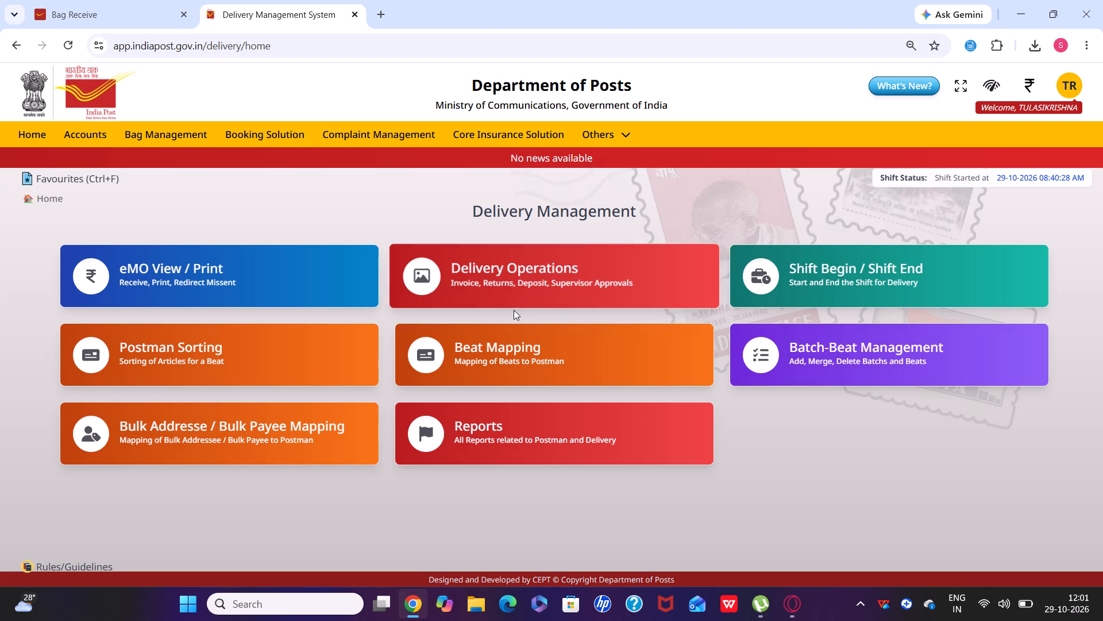
left_click(514, 310)
left_click(510, 285)
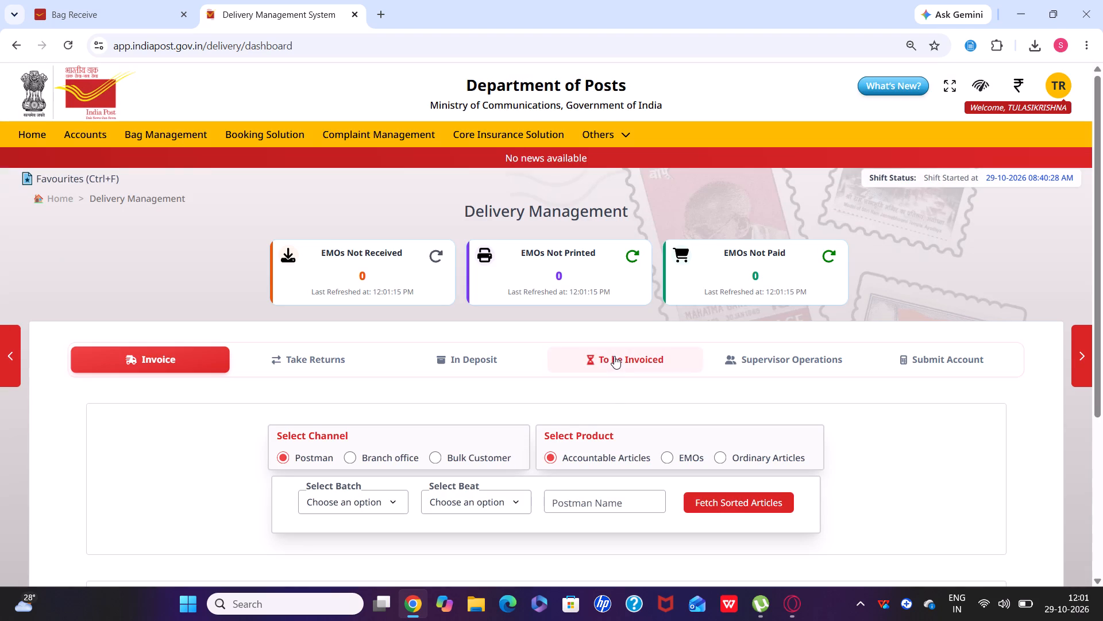
Check the Speed Post articles waiting to be invoiced.
left_click(614, 356)
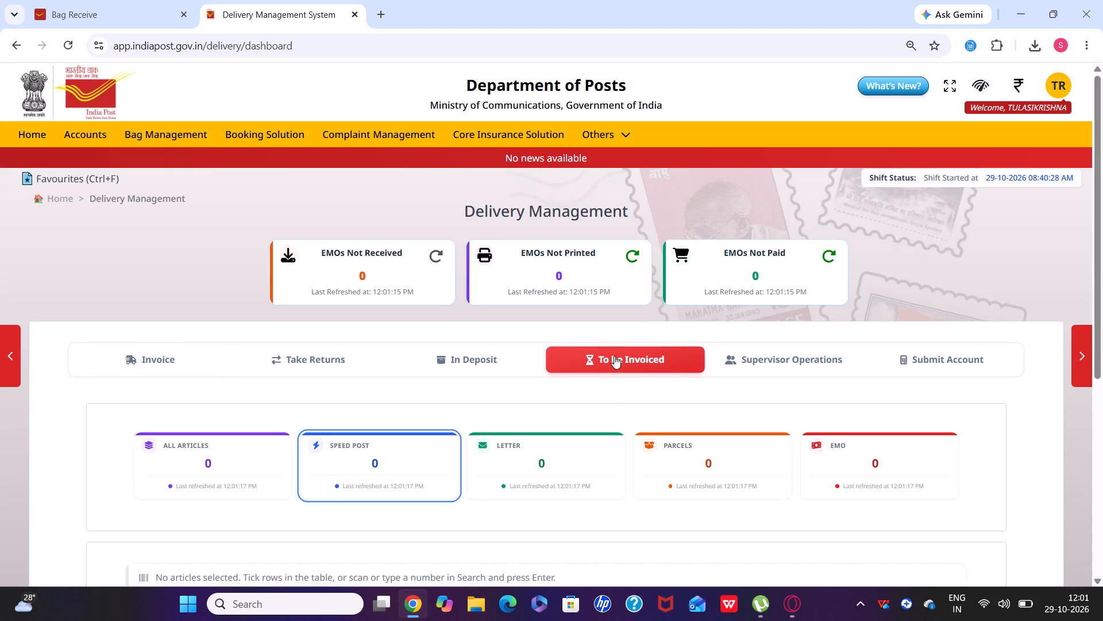
scroll(614, 356, "down", 2)
scroll(614, 356, "up", 1)
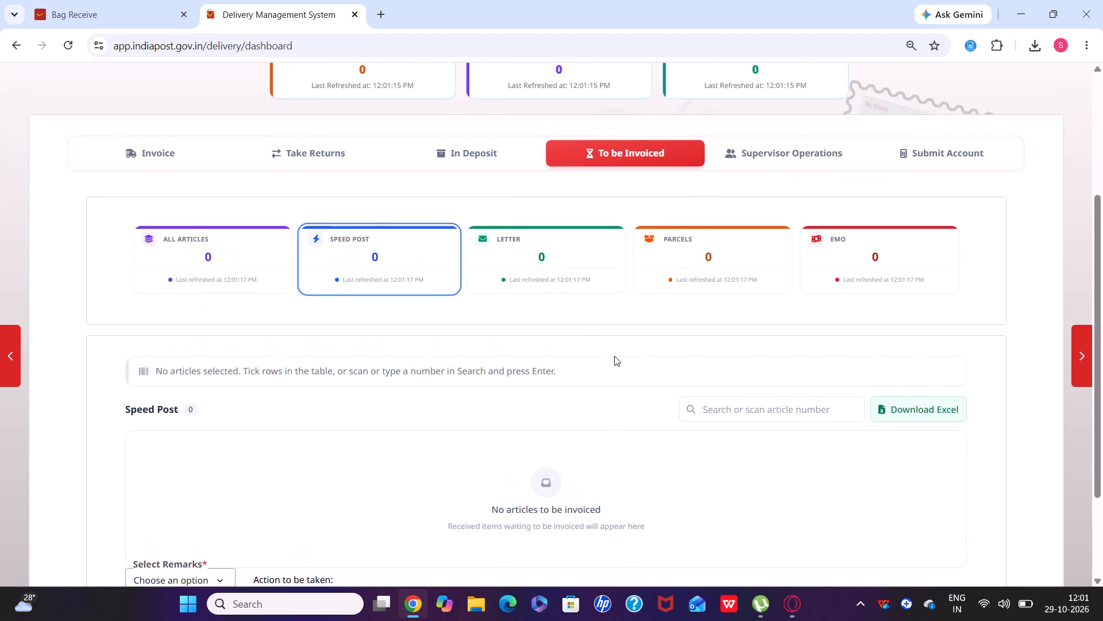
scroll(614, 356, "up", 2)
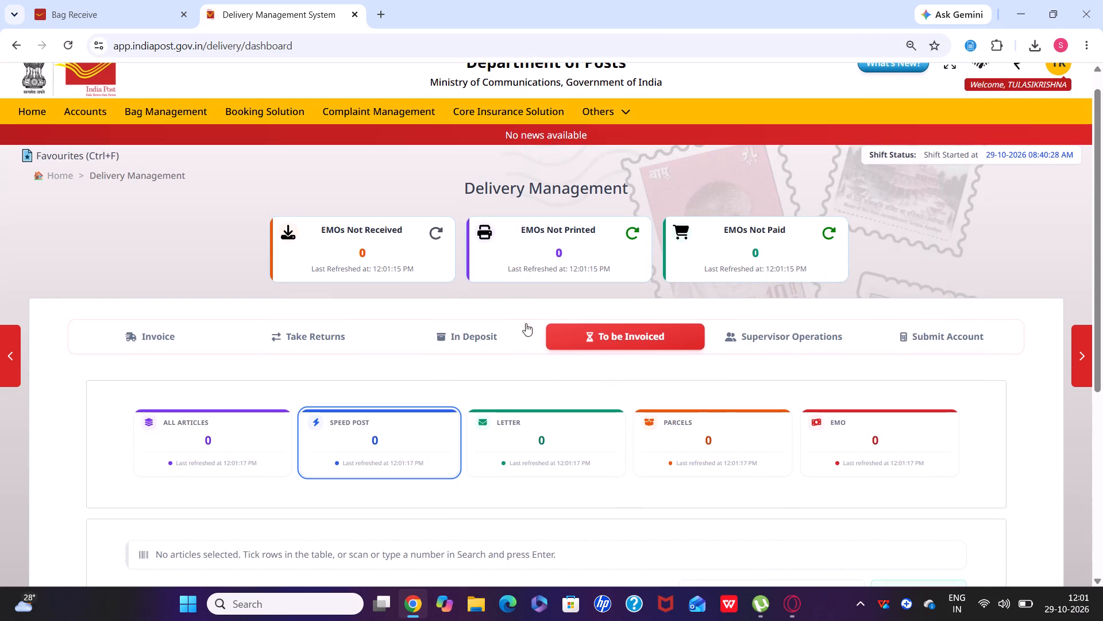
Fetch the postman returns of accountable articles for BATCH_01 and BEAT_01 under Take Returns.
left_click(313, 341)
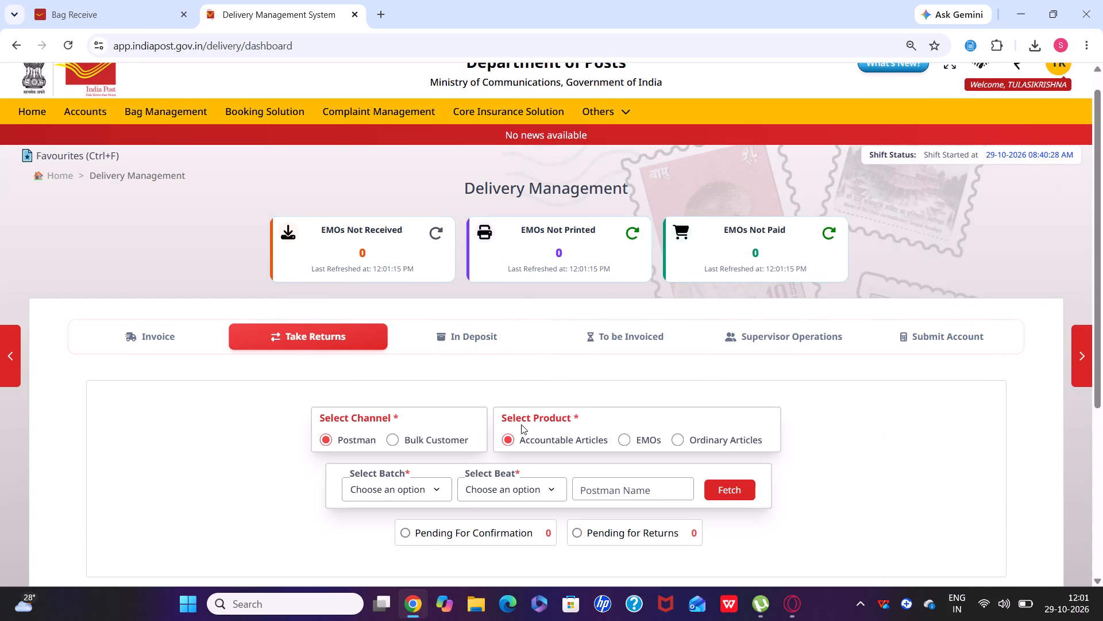
left_click(429, 483)
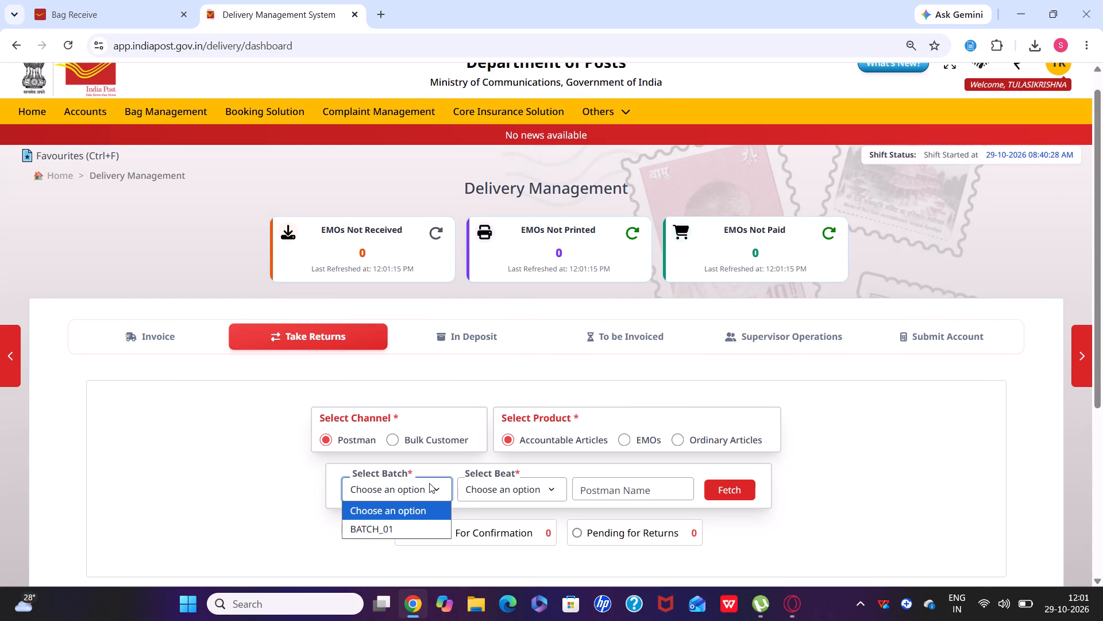
left_click(444, 522)
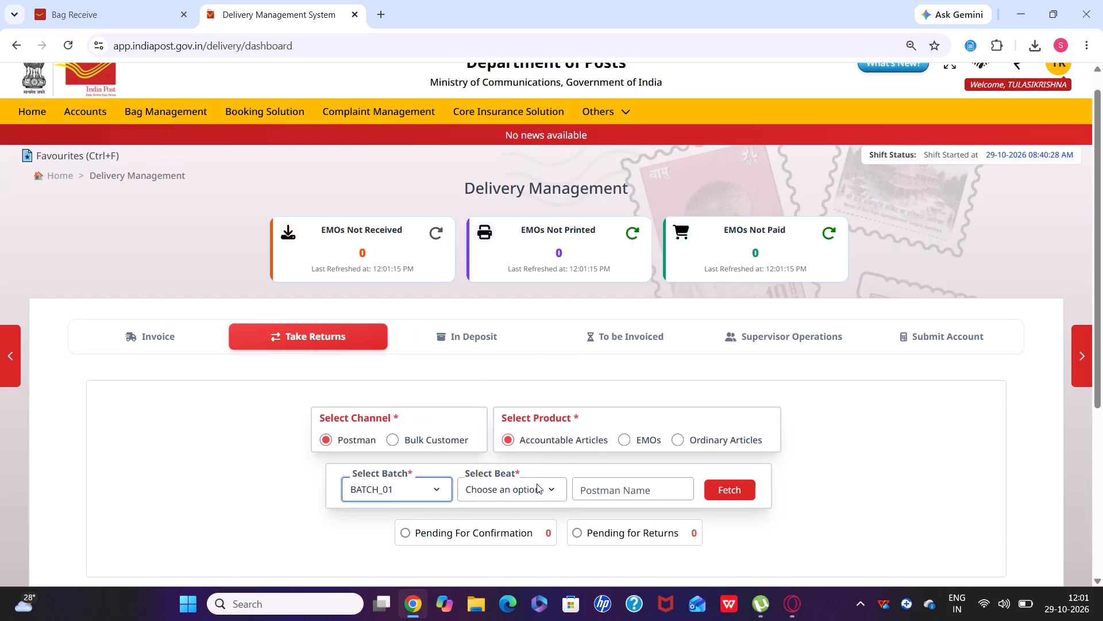
left_click(537, 488)
left_click(541, 527)
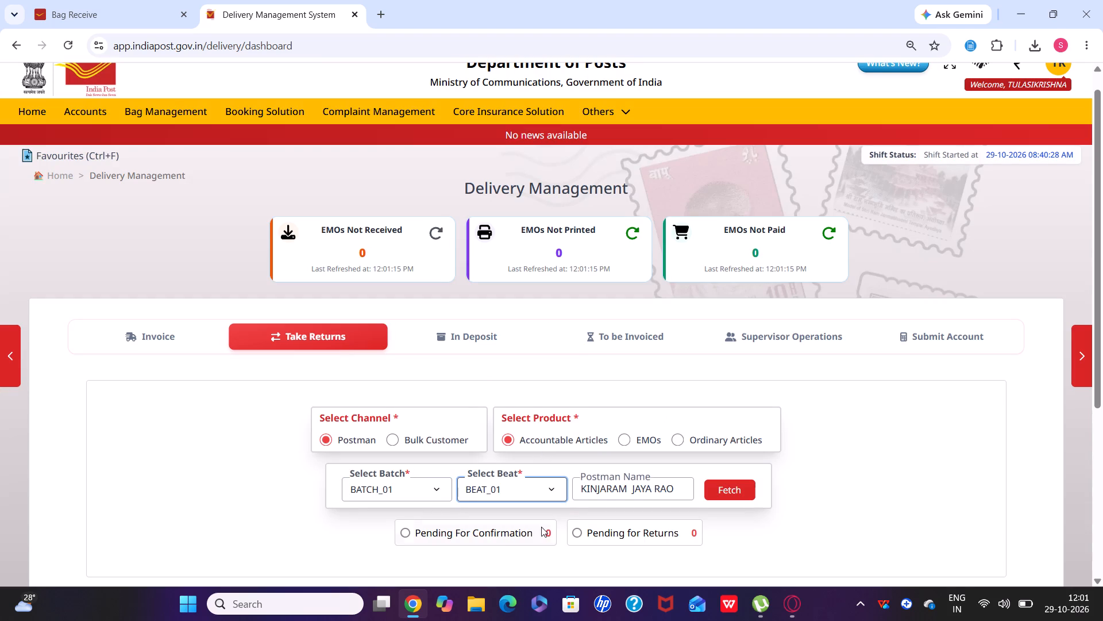
left_click(747, 493)
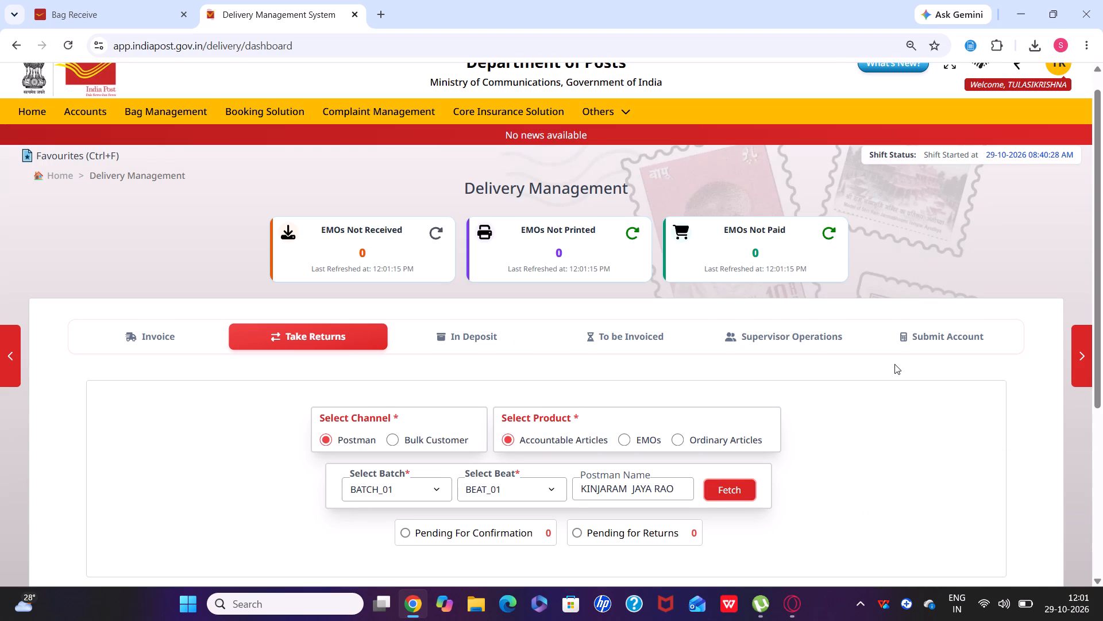
Fetch the delivery account for the Postman channel, BATCH_01 and BEAT_01, and submit it.
left_click(939, 332)
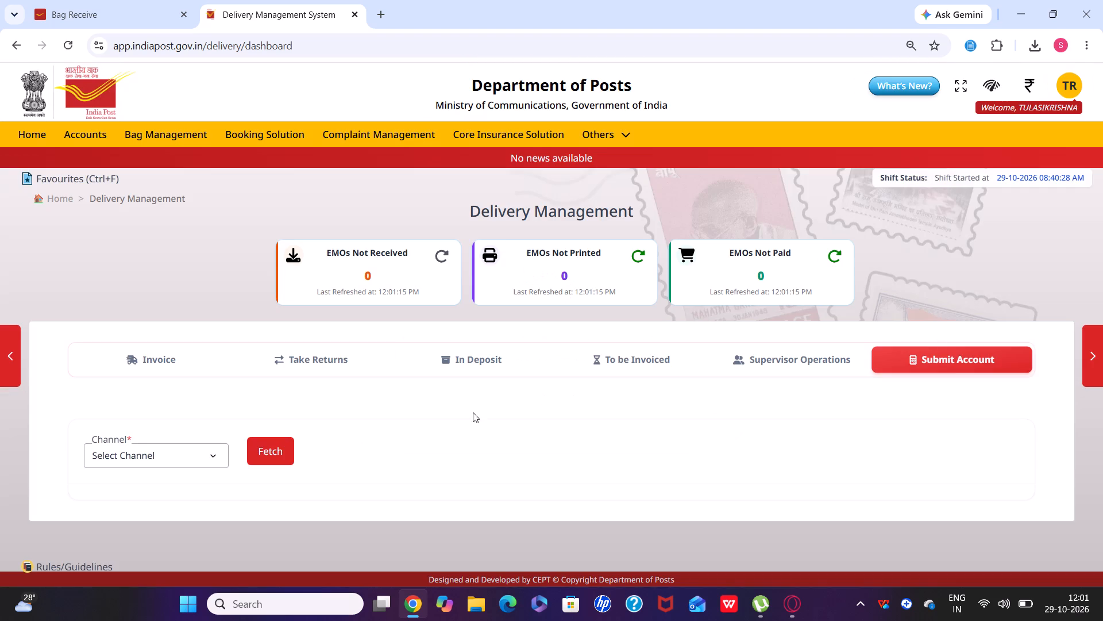
left_click(209, 451)
left_click(211, 493)
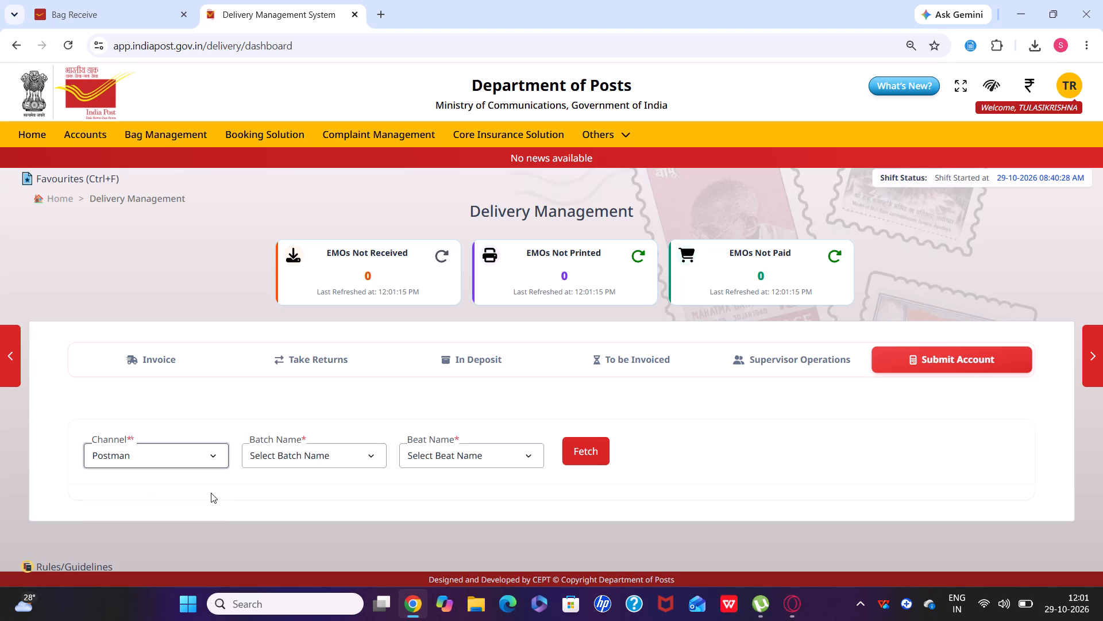
left_click_drag(306, 449, 316, 495)
left_click(316, 495)
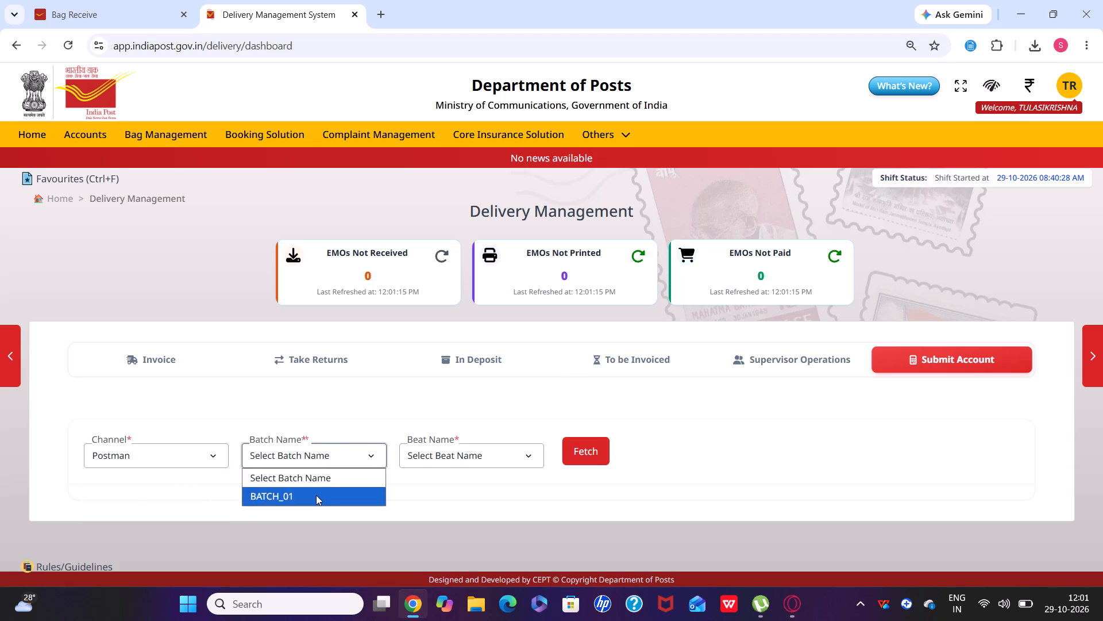
left_click(421, 457)
left_click(445, 501)
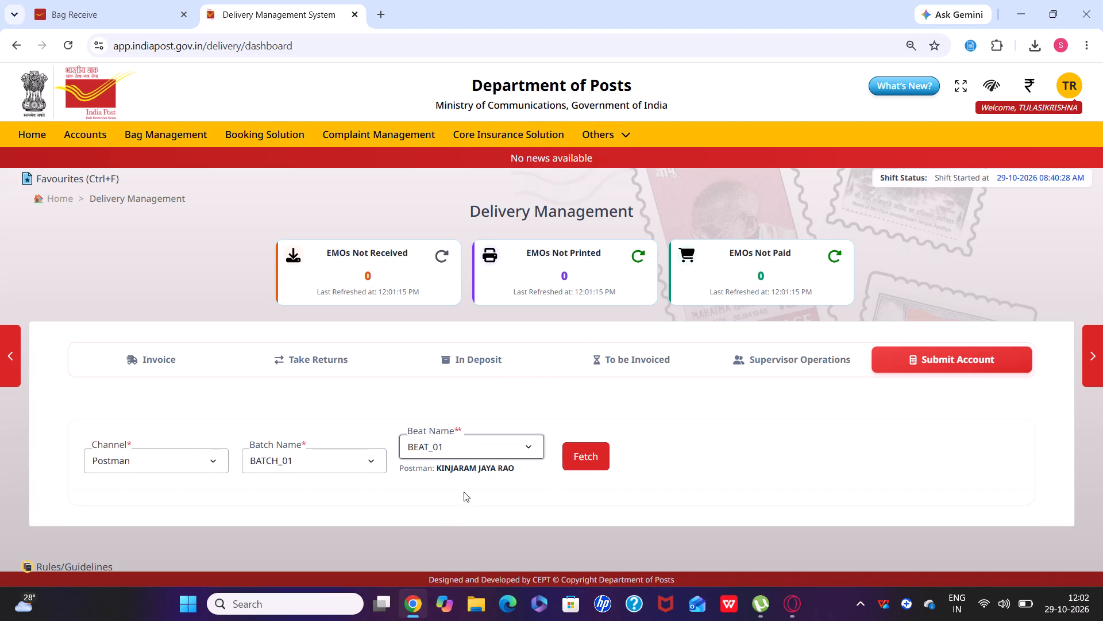
left_click(584, 457)
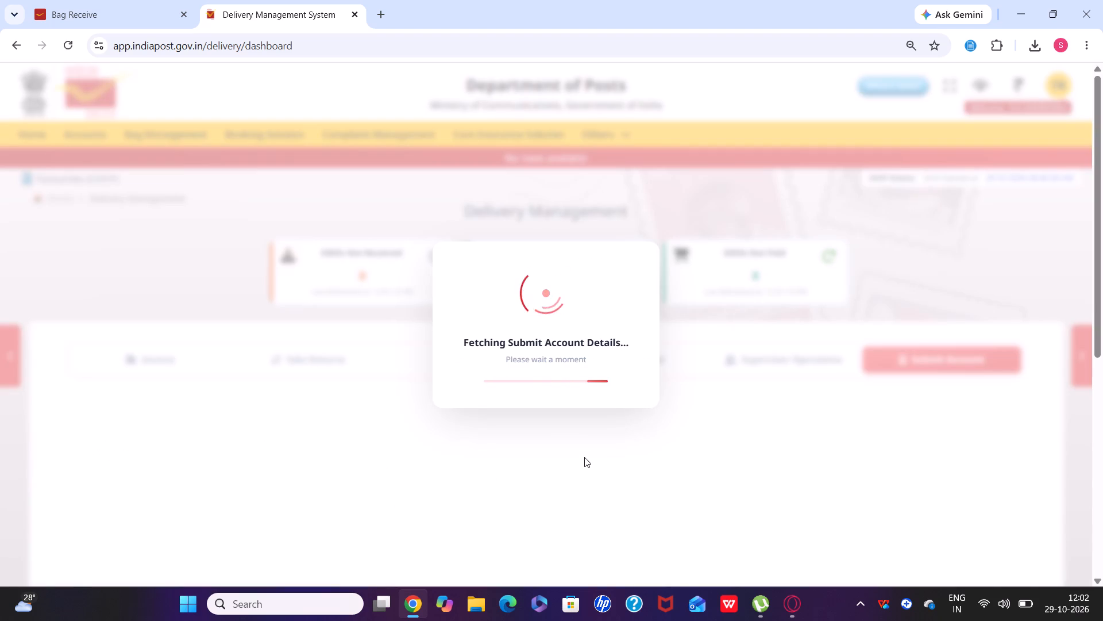
scroll(584, 457, "down", 7)
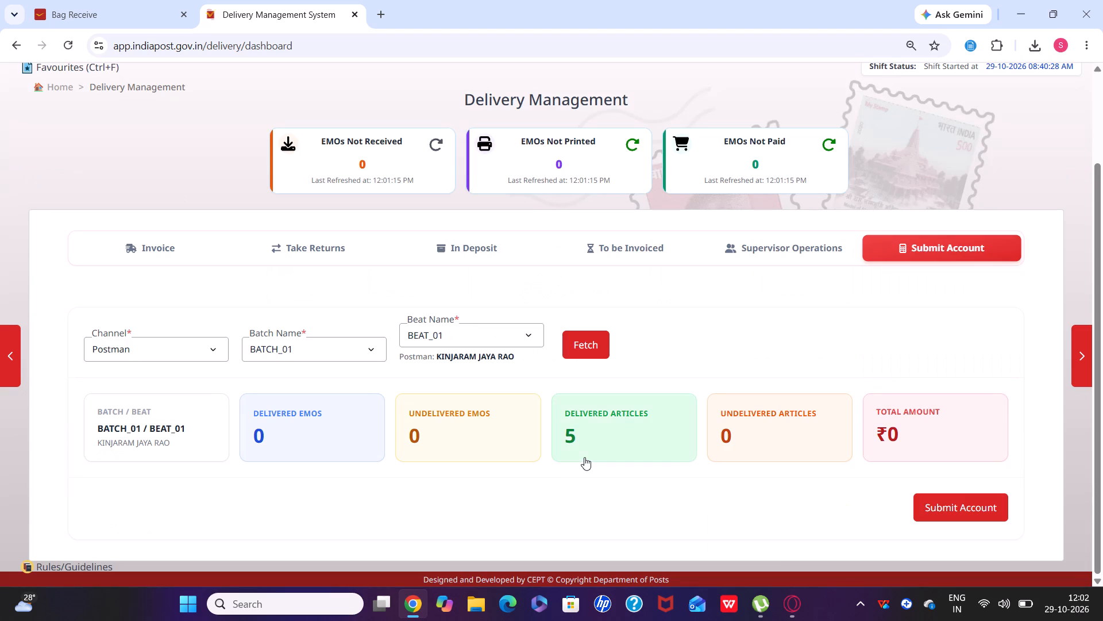
left_click(958, 508)
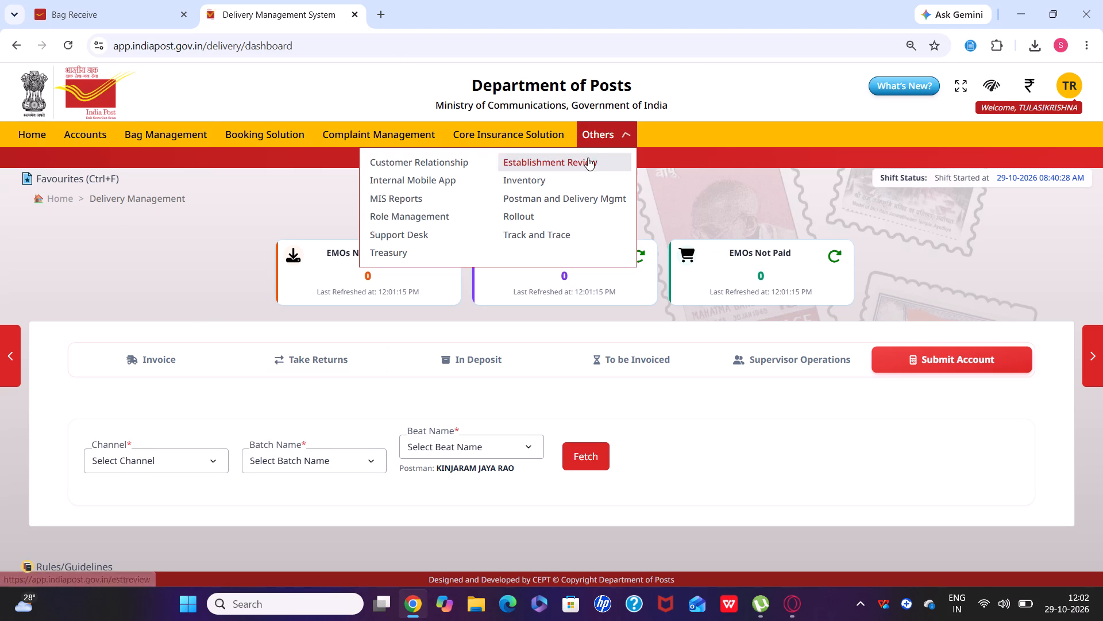
Close the Delivery Management and Bag Receive pages to exit the browser.
left_click(599, 126)
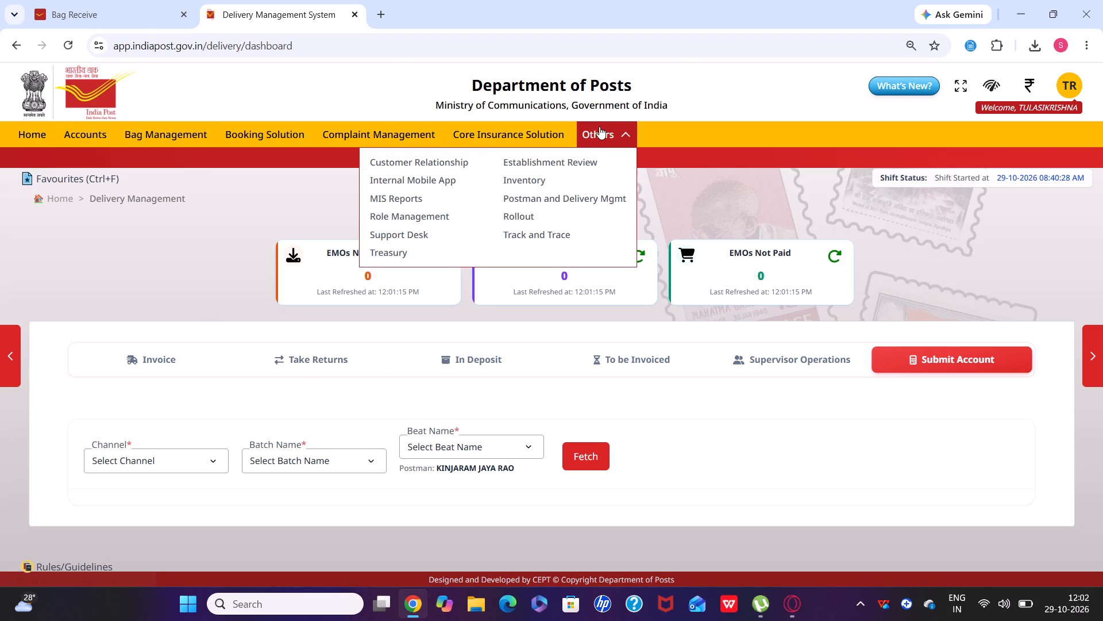
left_click(358, 18)
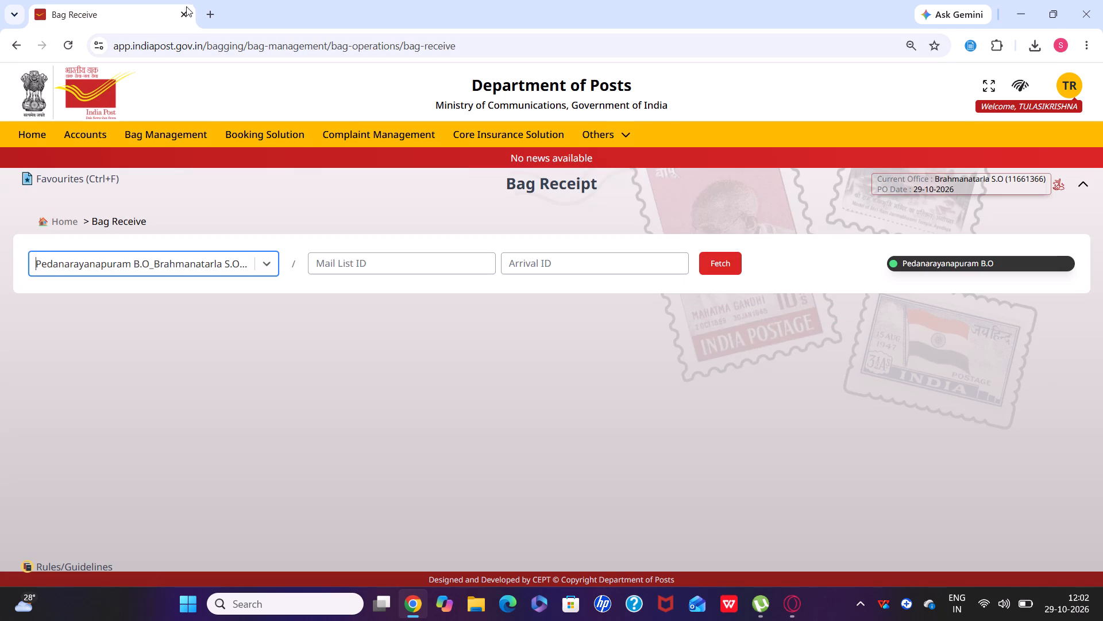
left_click(187, 10)
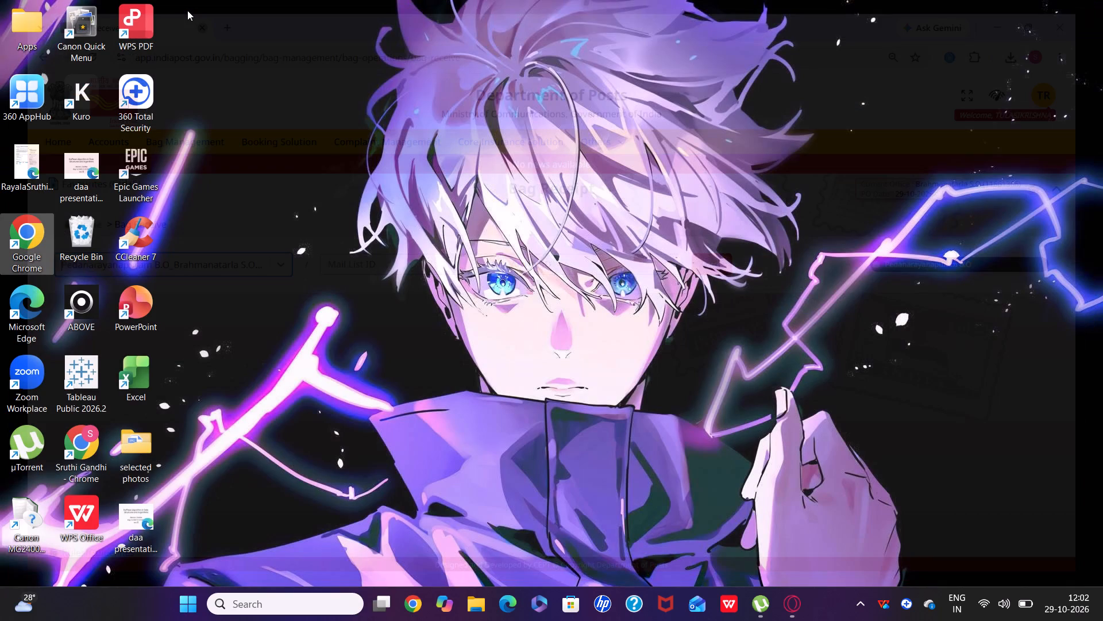